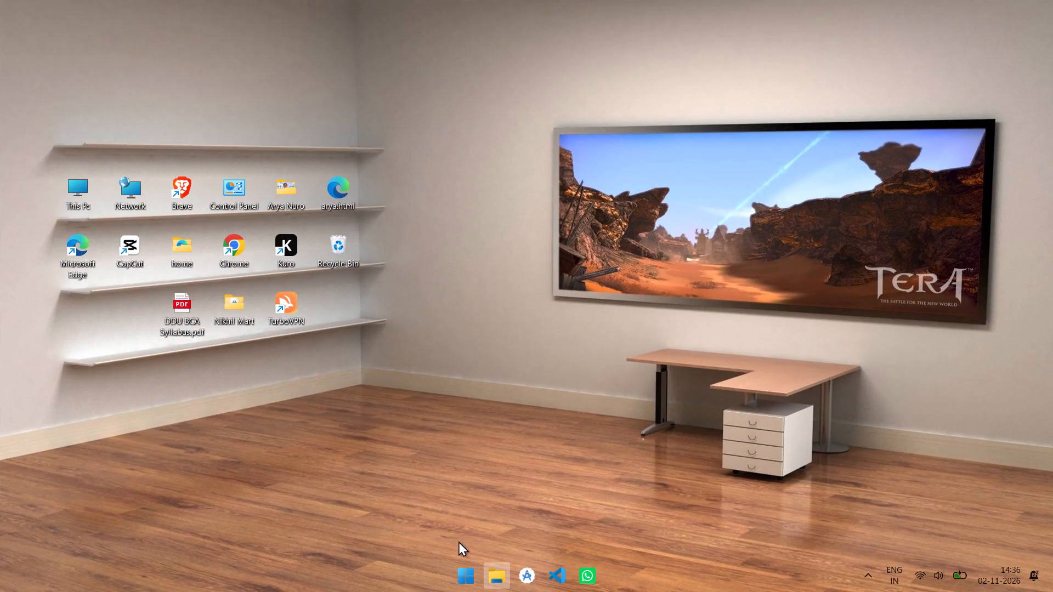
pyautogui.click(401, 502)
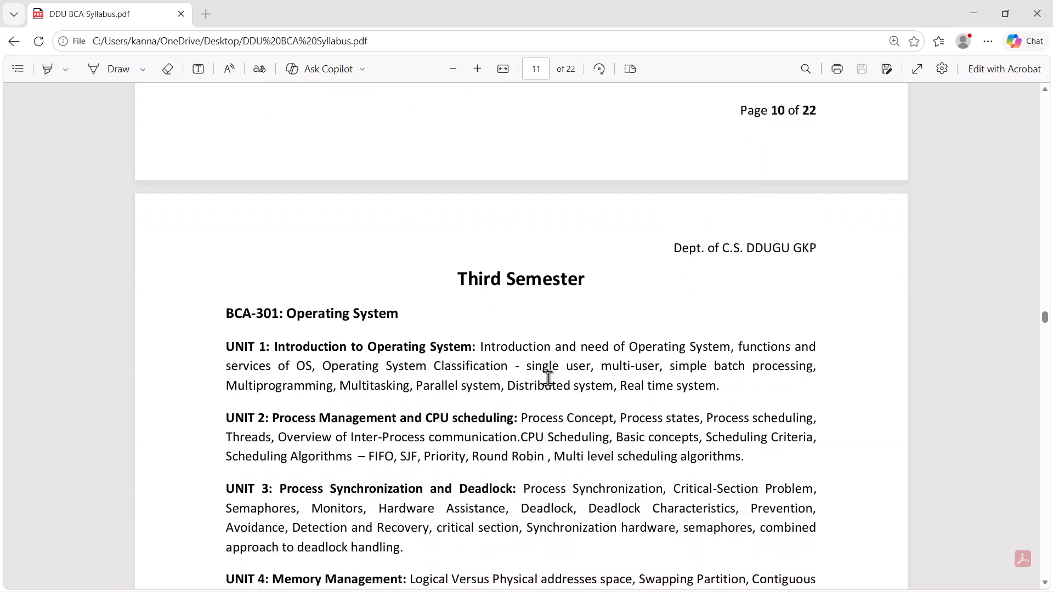
pyautogui.scroll(-1, 547, 378)
pyautogui.scroll(-2, 514, 292)
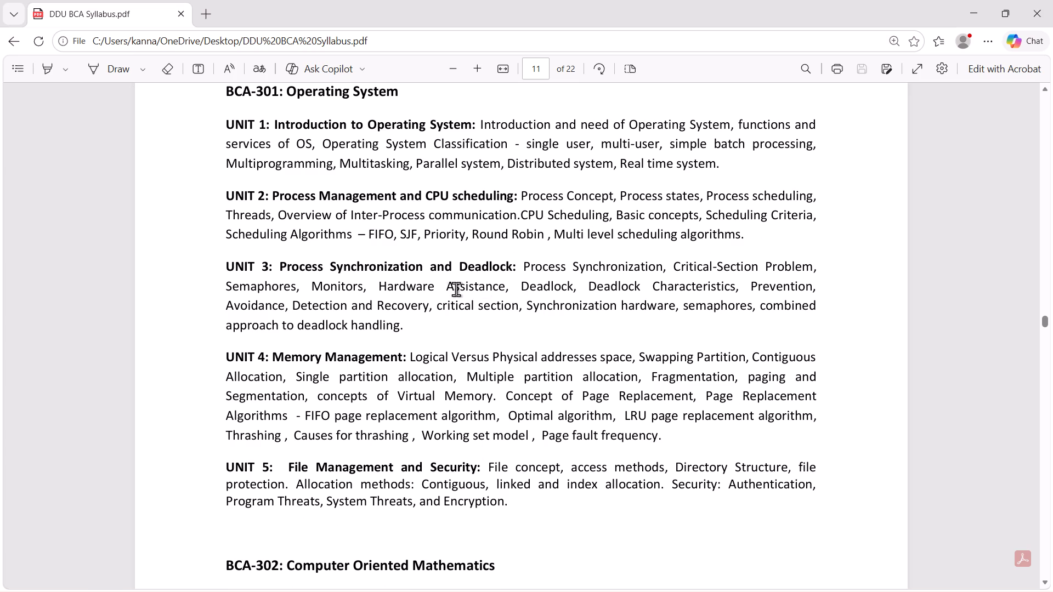
pyautogui.moveTo(316, 282); pyautogui.dragTo(397, 284)
pyautogui.click(535, 334)
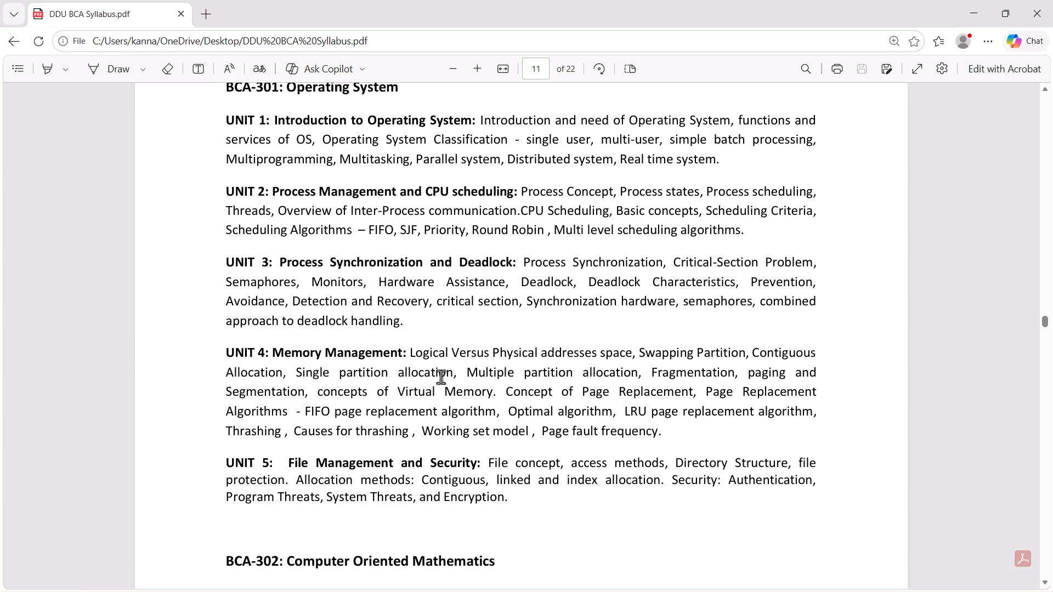
# Examine the memory management and file management topics in Units 4 and 5 of BCA-301, marking passages by selecting their text.
pyautogui.moveTo(353, 371); pyautogui.dragTo(727, 384)
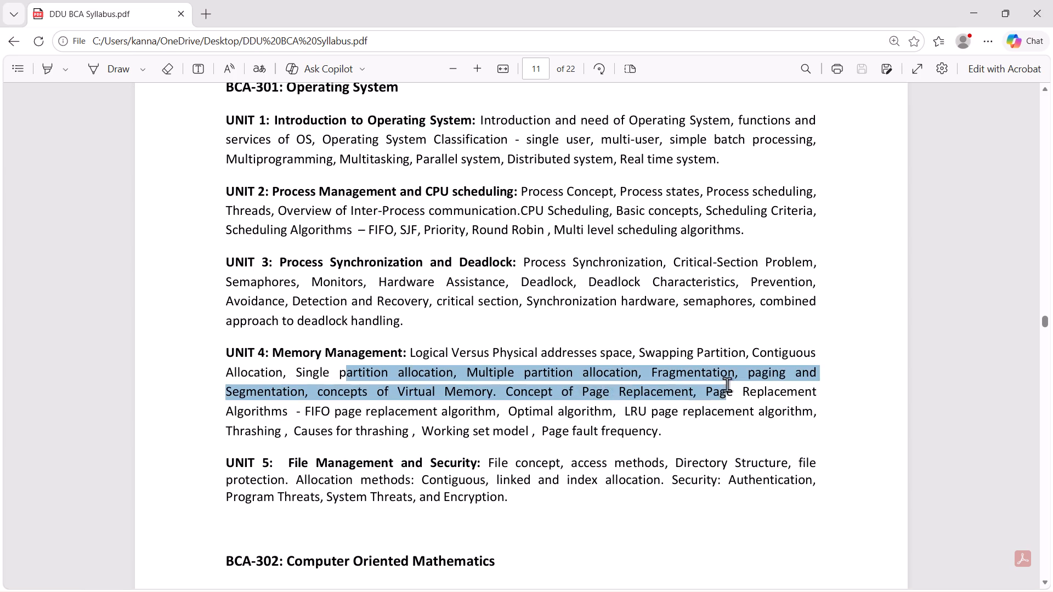
pyautogui.moveTo(727, 384); pyautogui.dragTo(751, 362)
pyautogui.click(720, 432)
pyautogui.moveTo(422, 392); pyautogui.dragTo(477, 397)
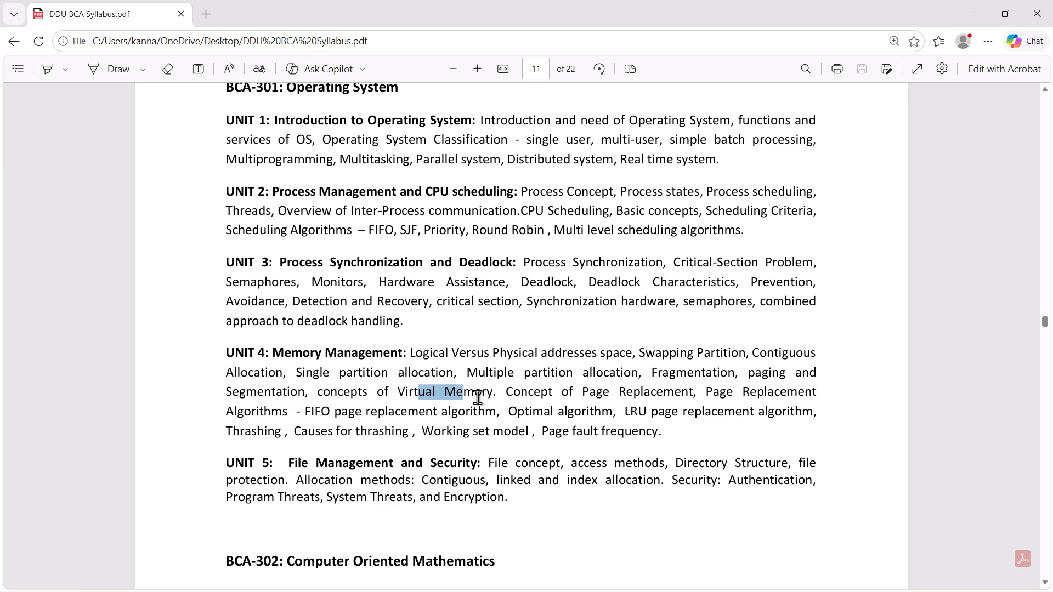
pyautogui.moveTo(477, 397); pyautogui.dragTo(494, 400)
pyautogui.click(284, 426)
pyautogui.moveTo(318, 466); pyautogui.dragTo(556, 477)
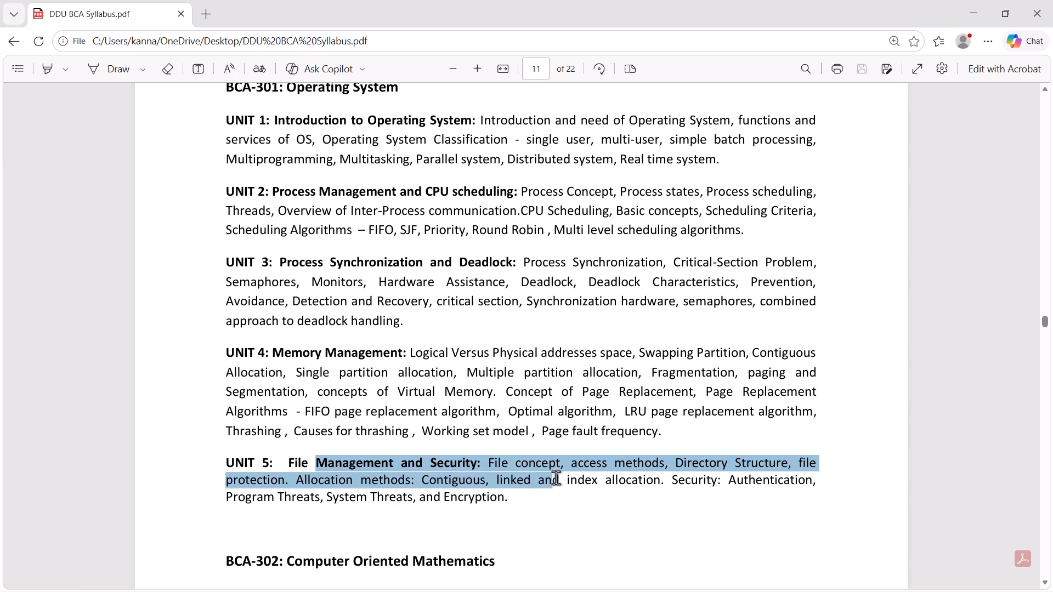
pyautogui.moveTo(556, 477); pyautogui.dragTo(806, 458)
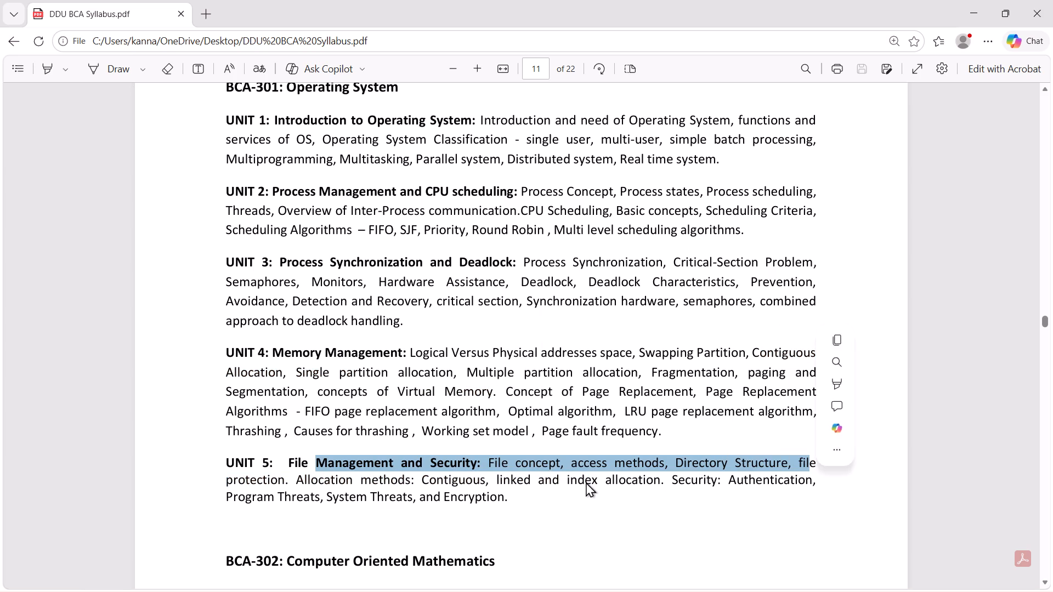
pyautogui.moveTo(346, 487); pyautogui.dragTo(461, 494)
pyautogui.click(514, 519)
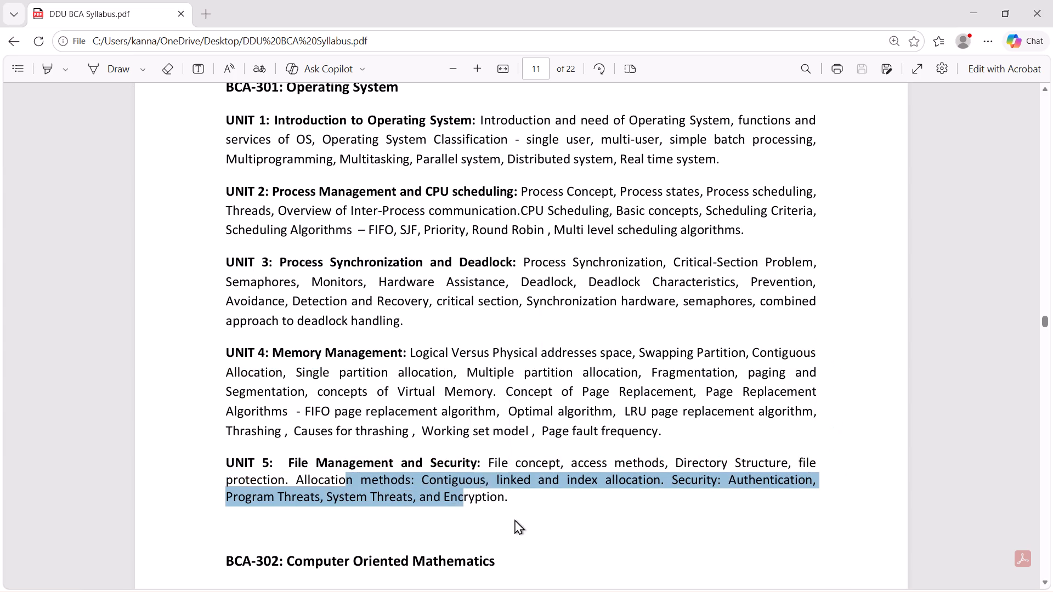
# Examine Units 1 to 4 of BCA-302 Computer Oriented Mathematics, selecting the subject and unit headings while reading.
pyautogui.scroll(-3, 557, 488)
pyautogui.scroll(-1, 469, 464)
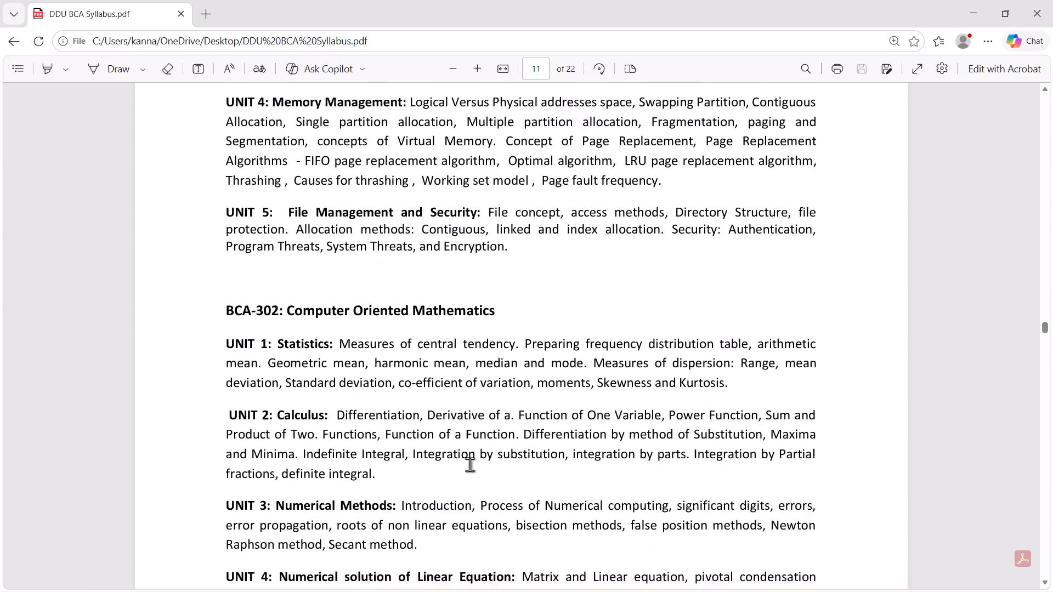
pyautogui.scroll(-1, 469, 464)
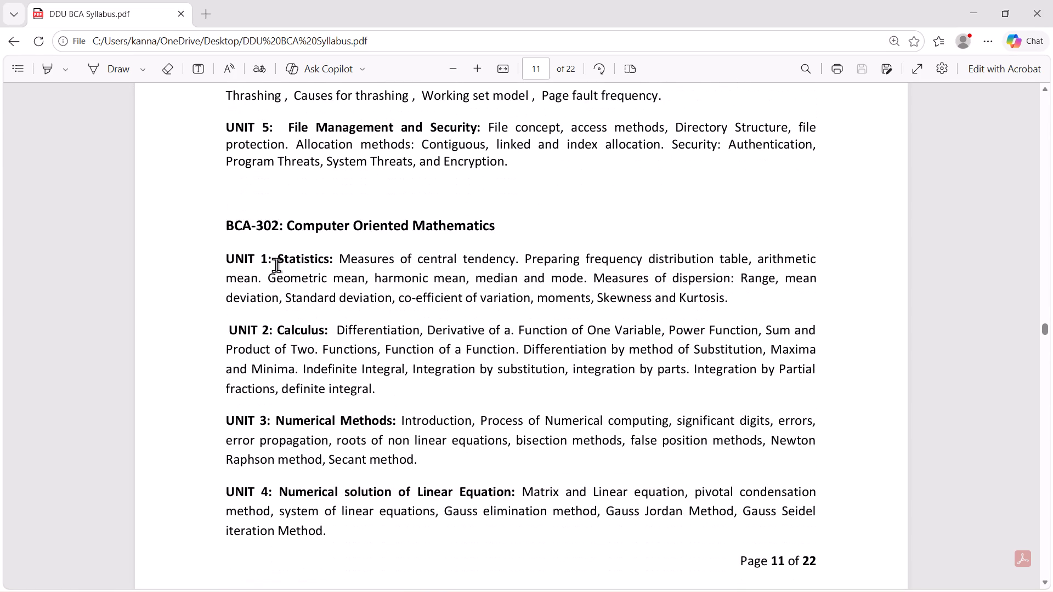
pyautogui.moveTo(302, 212); pyautogui.dragTo(523, 206)
pyautogui.click(666, 203)
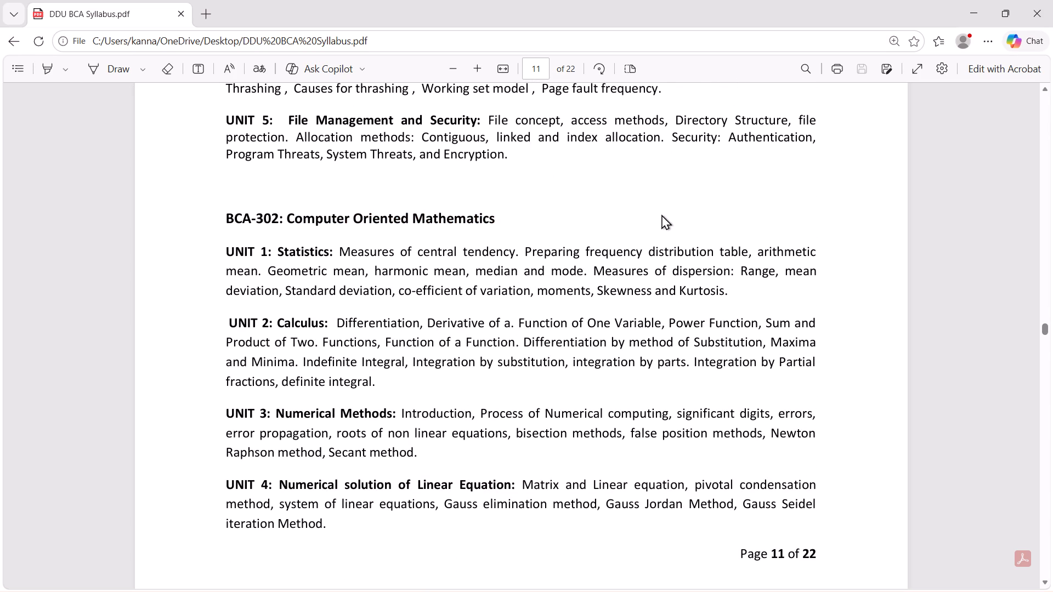
pyautogui.moveTo(261, 255); pyautogui.dragTo(358, 255)
pyautogui.moveTo(254, 331); pyautogui.dragTo(334, 330)
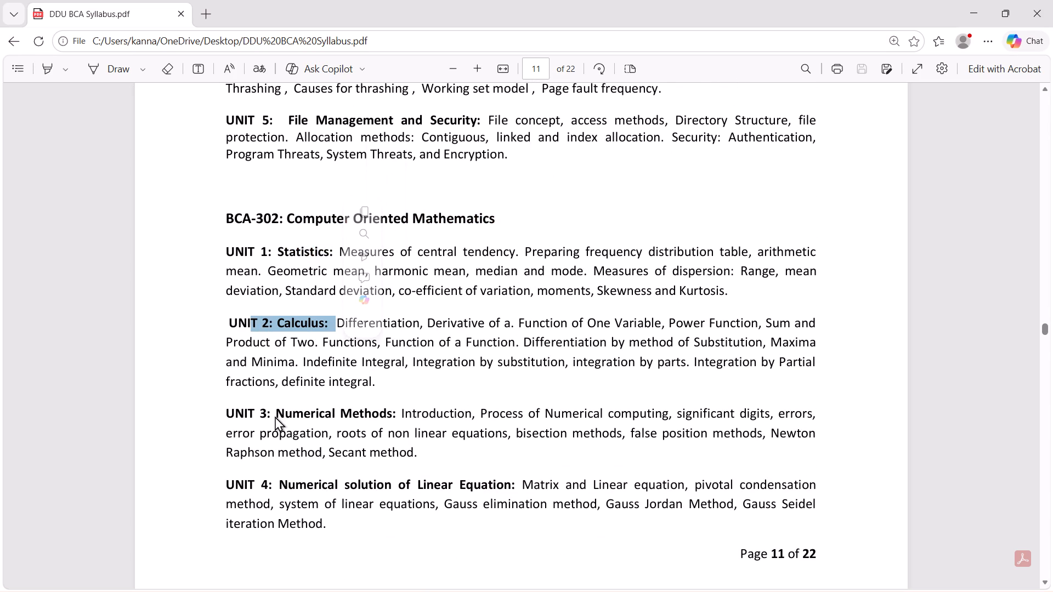
pyautogui.moveTo(266, 409); pyautogui.dragTo(440, 428)
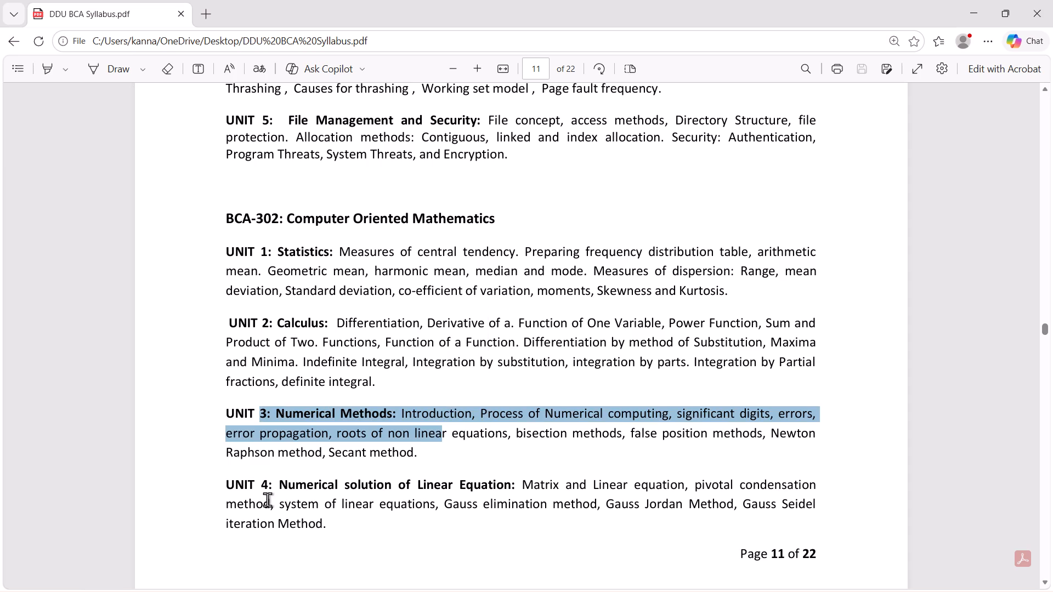
pyautogui.moveTo(271, 485); pyautogui.dragTo(485, 492)
pyautogui.click(451, 525)
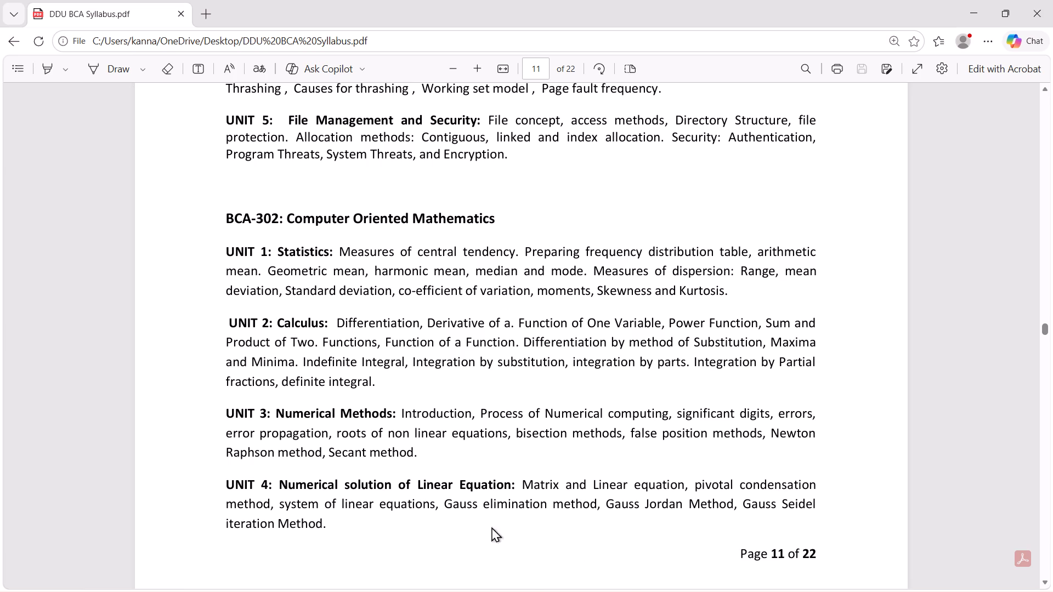
# Read through Unit 5, Numerical Differentiation and Integration, of BCA-302 Computer Oriented Mathematics.
pyautogui.scroll(-2, 412, 282)
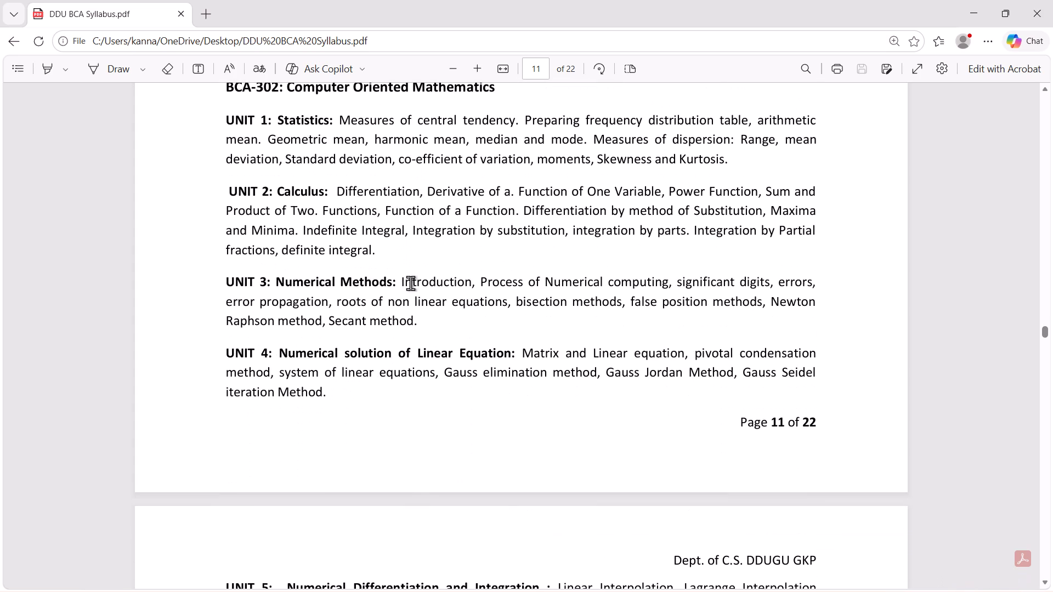
pyautogui.scroll(1, 410, 283)
pyautogui.scroll(-6, 410, 283)
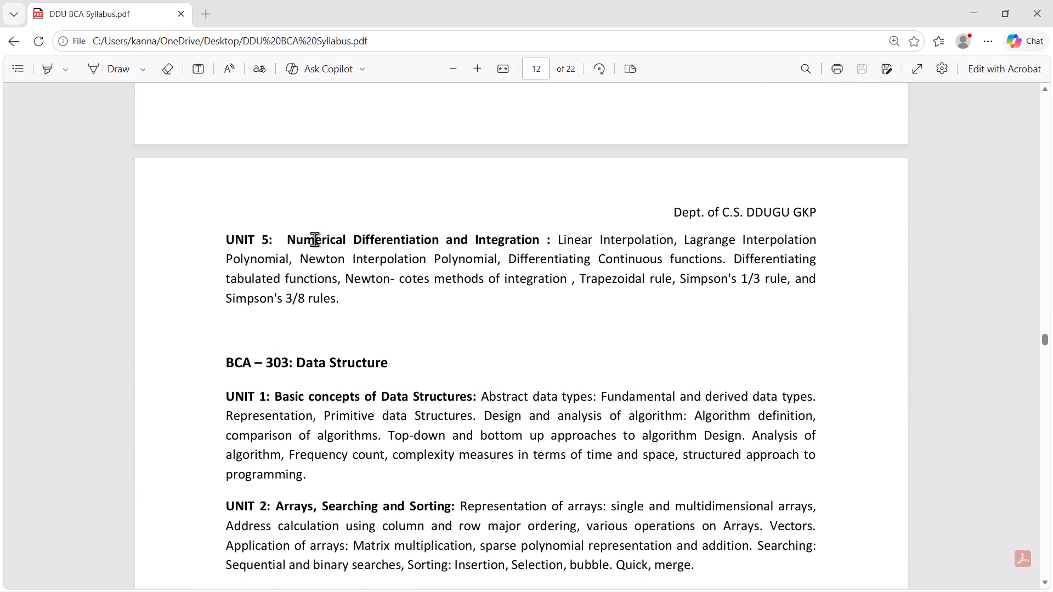
pyautogui.scroll(-2, 512, 258)
pyautogui.scroll(-1, 335, 232)
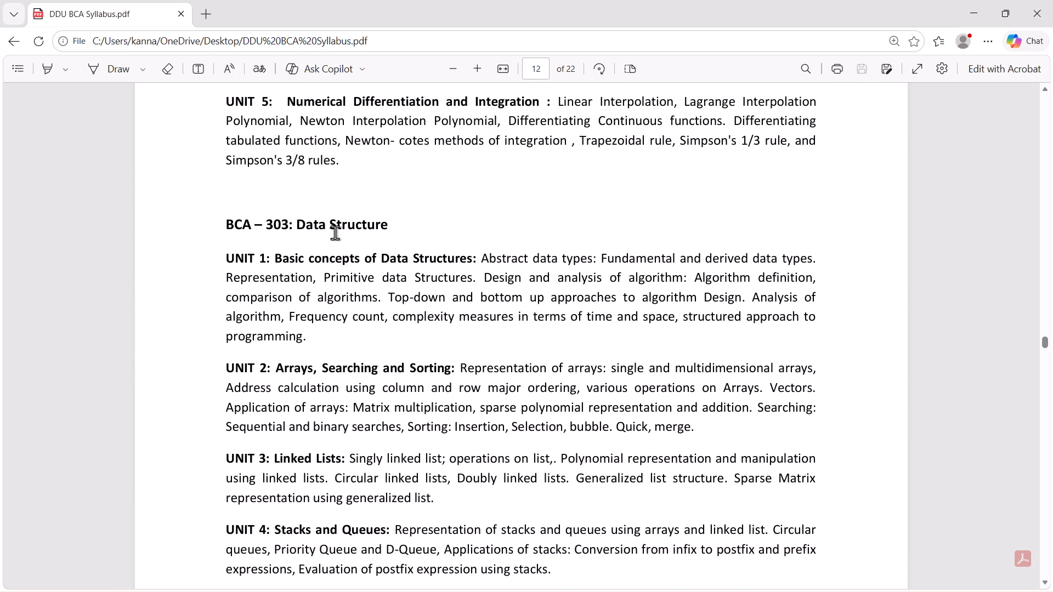
# Examine Unit 1, Basic concepts of Data Structures, of BCA-303, selecting the heading and topics such as abstract data types and primitive data structures.
pyautogui.moveTo(264, 187); pyautogui.dragTo(439, 182)
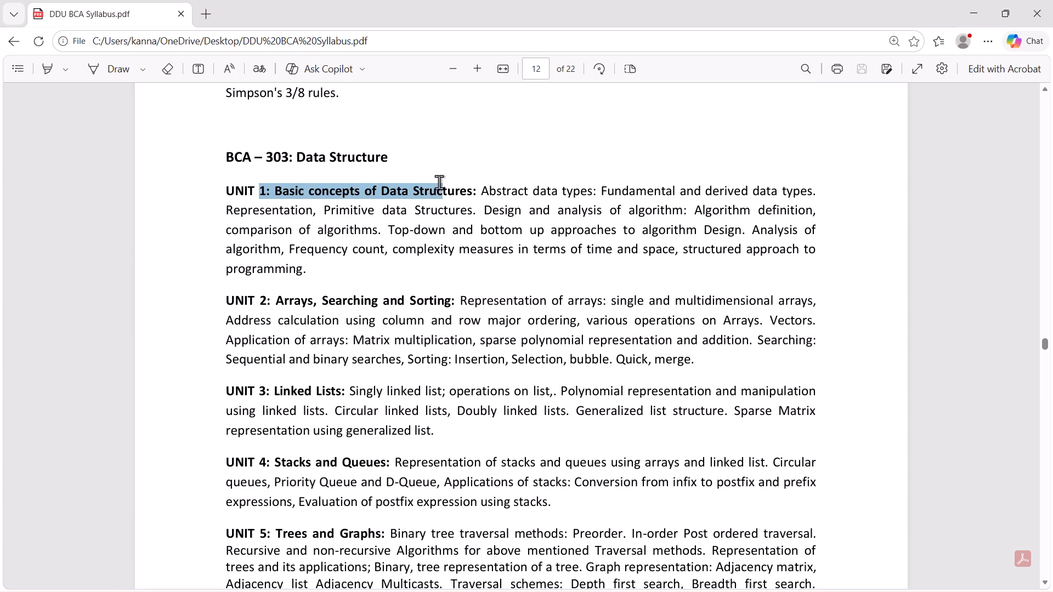
pyautogui.moveTo(439, 182); pyautogui.dragTo(488, 179)
pyautogui.click(443, 137)
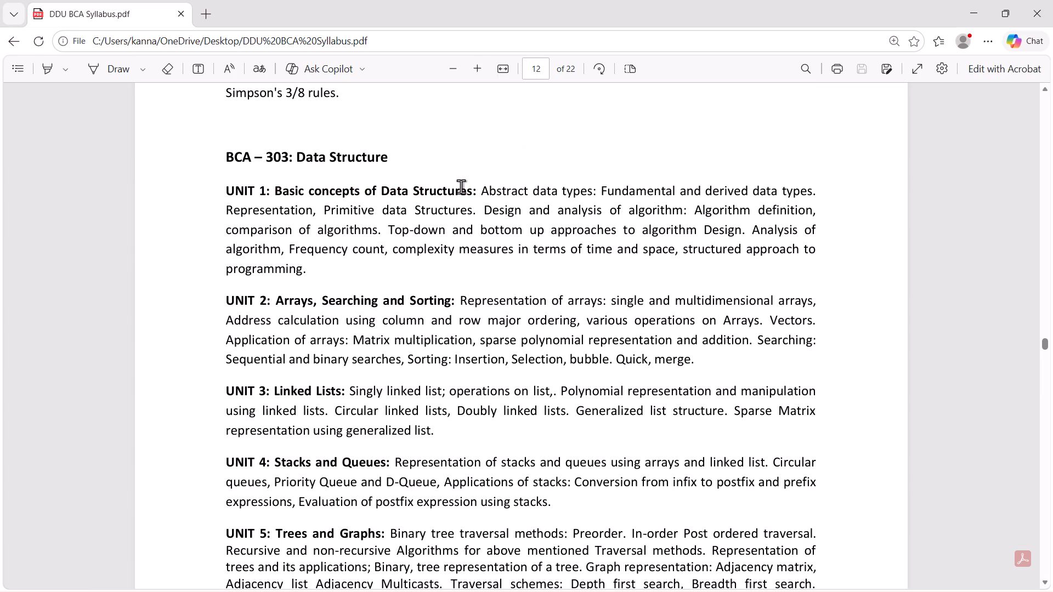
pyautogui.moveTo(473, 189); pyautogui.dragTo(598, 186)
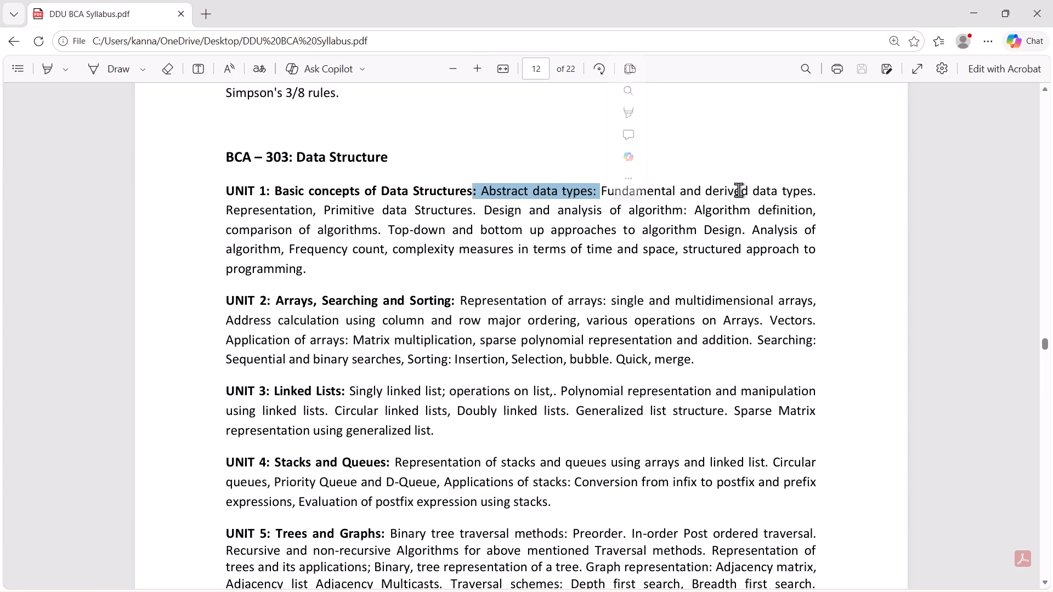
pyautogui.click(738, 190)
pyautogui.moveTo(812, 197); pyautogui.dragTo(671, 193)
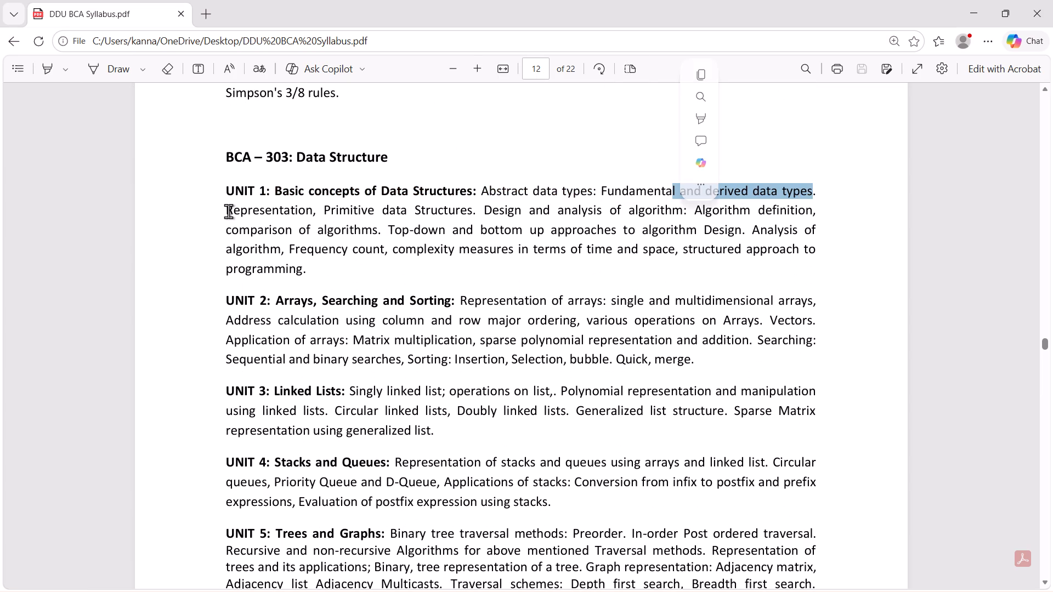
pyautogui.moveTo(228, 211); pyautogui.dragTo(328, 204)
pyautogui.click(417, 232)
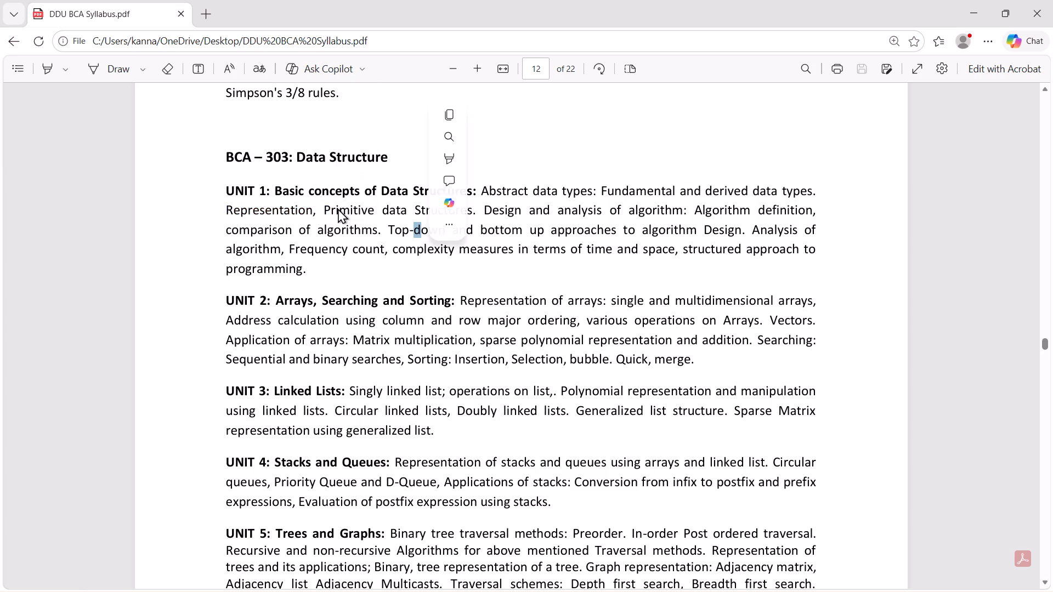
pyautogui.moveTo(338, 208); pyautogui.dragTo(469, 212)
pyautogui.scroll(-2, 375, 314)
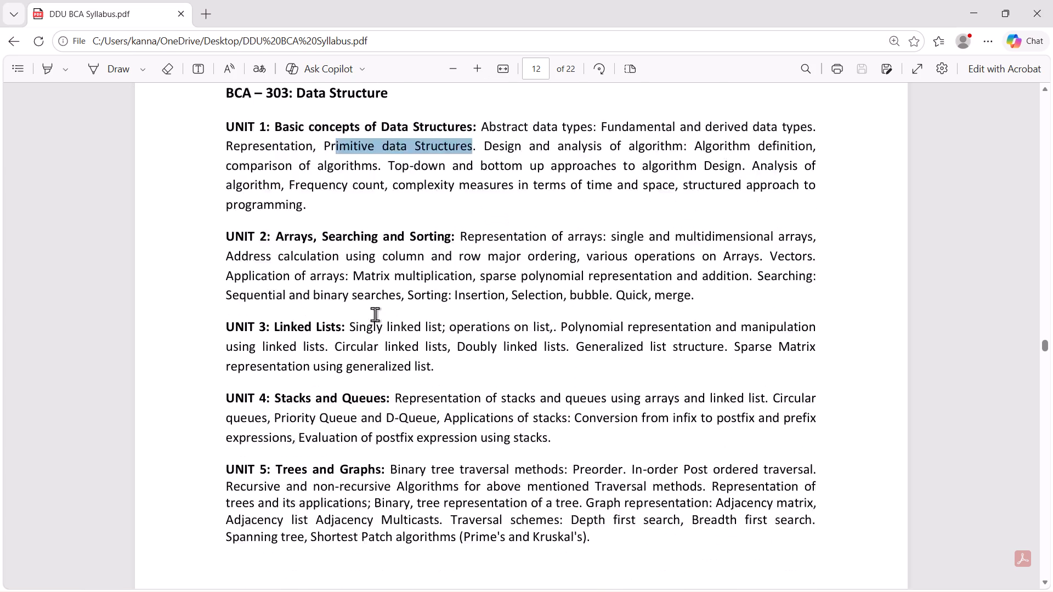
# Examine Units 2 to 5 of BCA-303 Data Structure, from arrays, searching and sorting to trees and graphs, selecting headings and phrases while reading.
pyautogui.moveTo(285, 168); pyautogui.dragTo(315, 164)
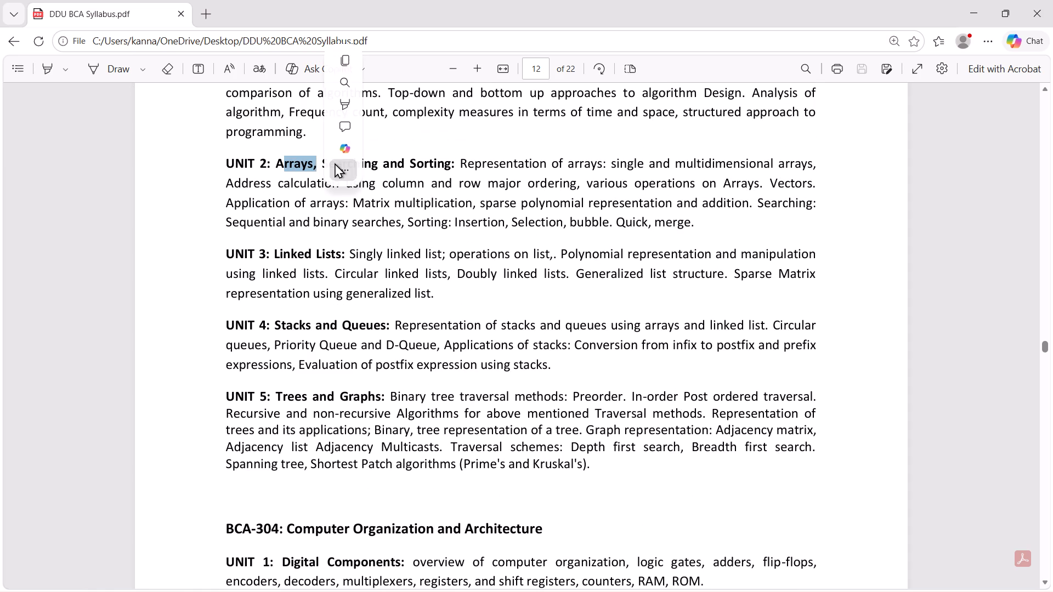
pyautogui.moveTo(401, 155); pyautogui.dragTo(446, 157)
pyautogui.click(201, 183)
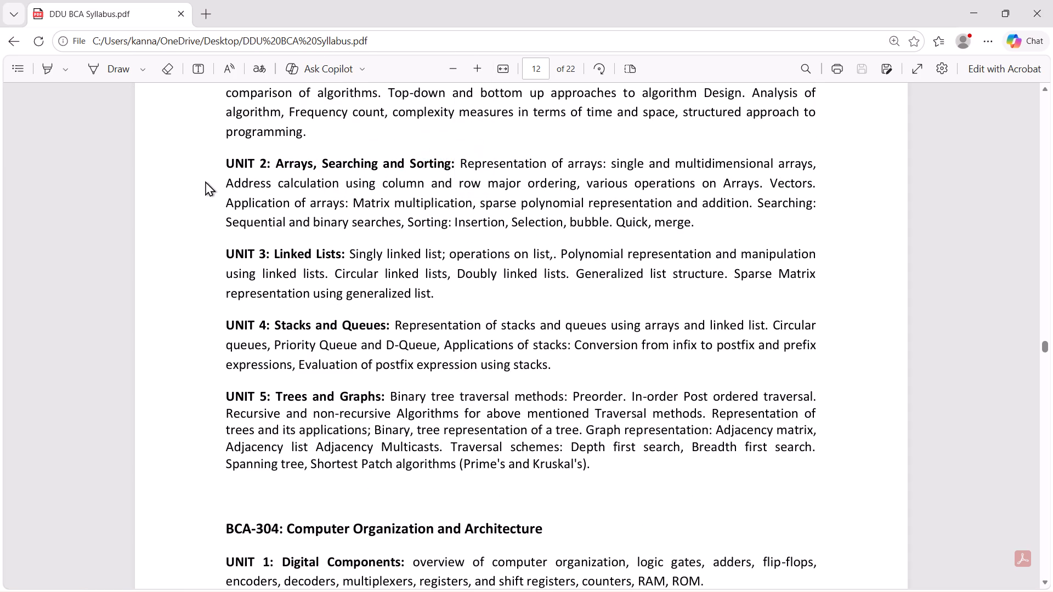
pyautogui.moveTo(262, 247); pyautogui.dragTo(349, 247)
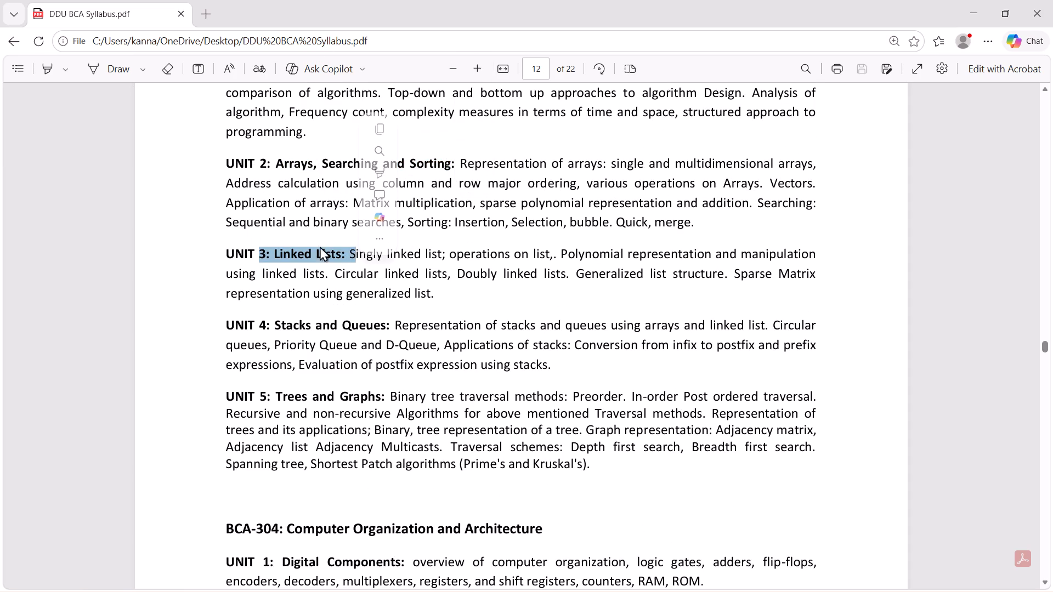
pyautogui.click(166, 230)
pyautogui.moveTo(281, 321); pyautogui.dragTo(372, 312)
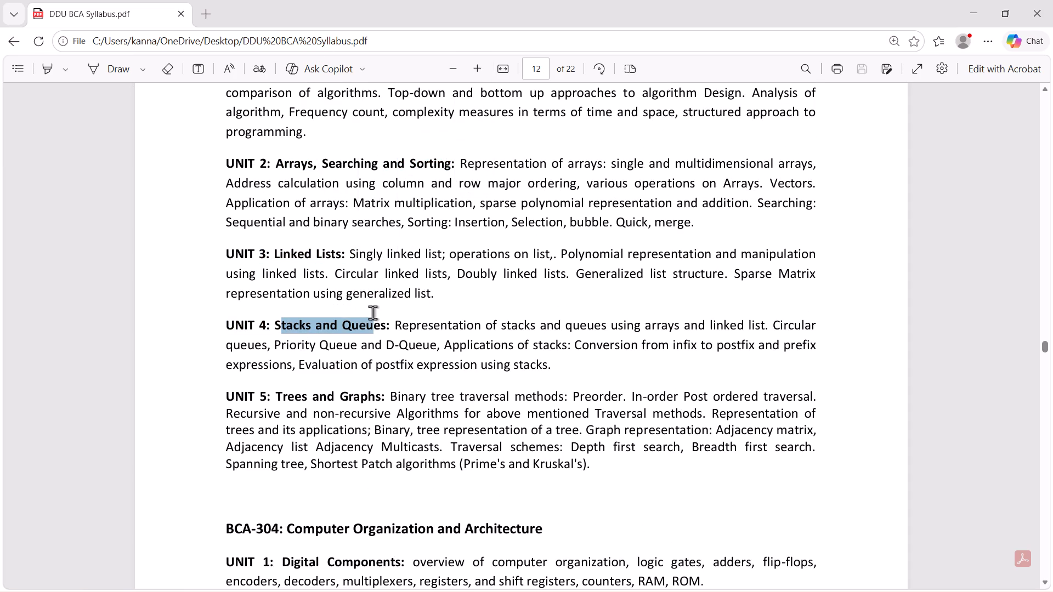
pyautogui.moveTo(372, 312); pyautogui.dragTo(389, 317)
pyautogui.click(171, 313)
pyautogui.moveTo(322, 417); pyautogui.dragTo(418, 401)
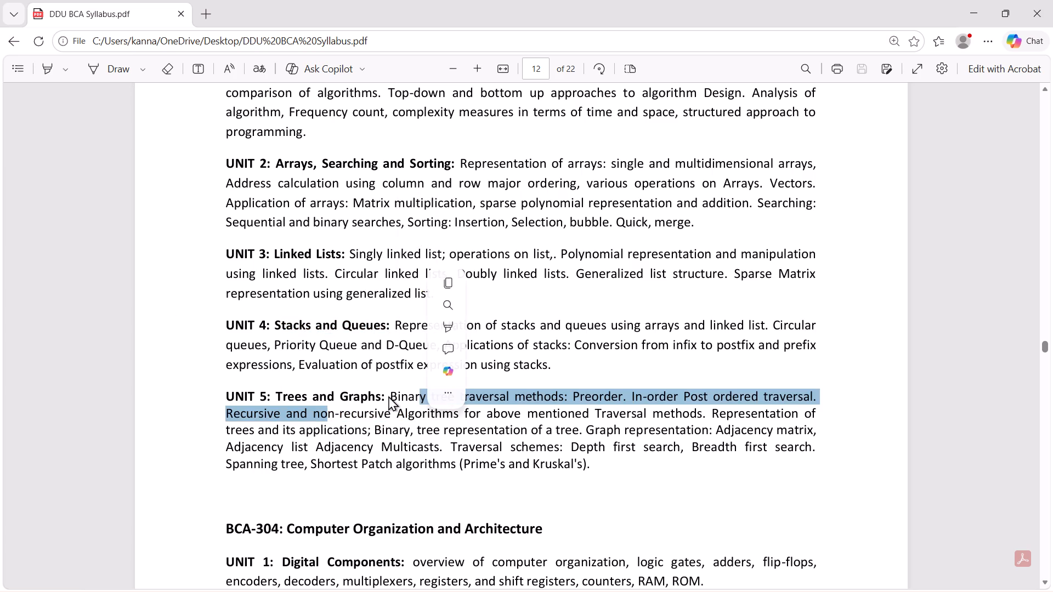
pyautogui.click(239, 469)
pyautogui.scroll(-2, 366, 460)
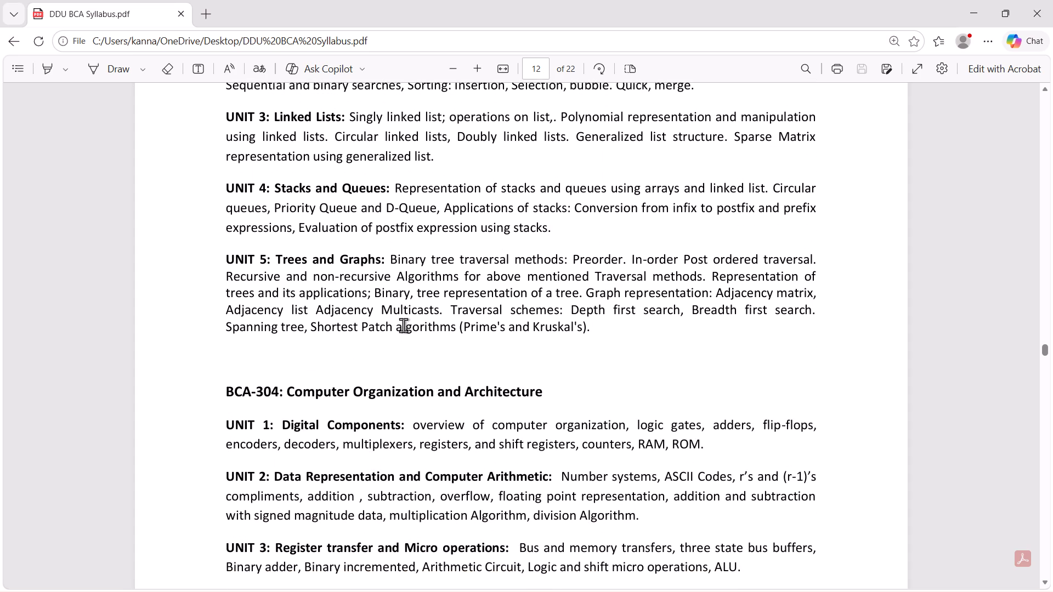
pyautogui.scroll(-1, 395, 361)
pyautogui.moveTo(404, 257); pyautogui.dragTo(436, 256)
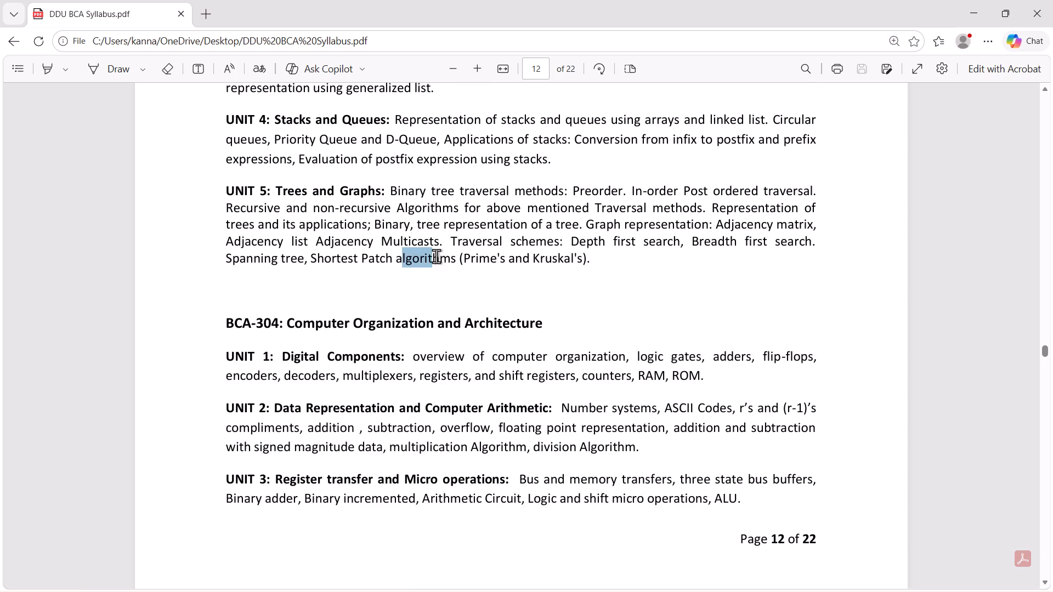
pyautogui.moveTo(436, 256); pyautogui.dragTo(438, 256)
pyautogui.click(333, 299)
# Examine Units 1 to 3 of BCA-304 Computer Organization and Architecture, selecting the unit heading text while reading.
pyautogui.scroll(-1, 353, 306)
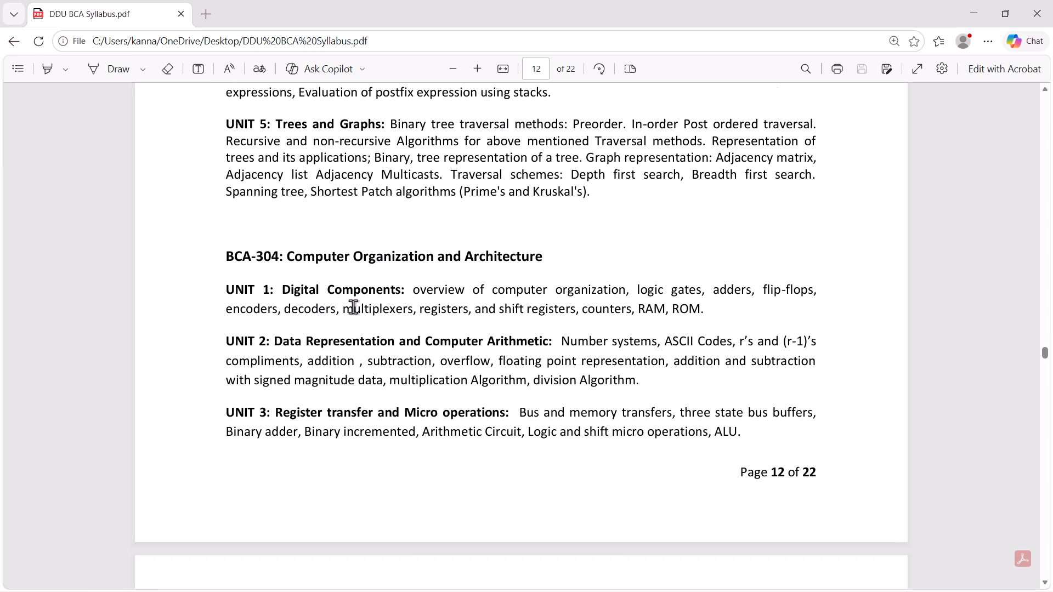
pyautogui.moveTo(288, 291); pyautogui.dragTo(380, 295)
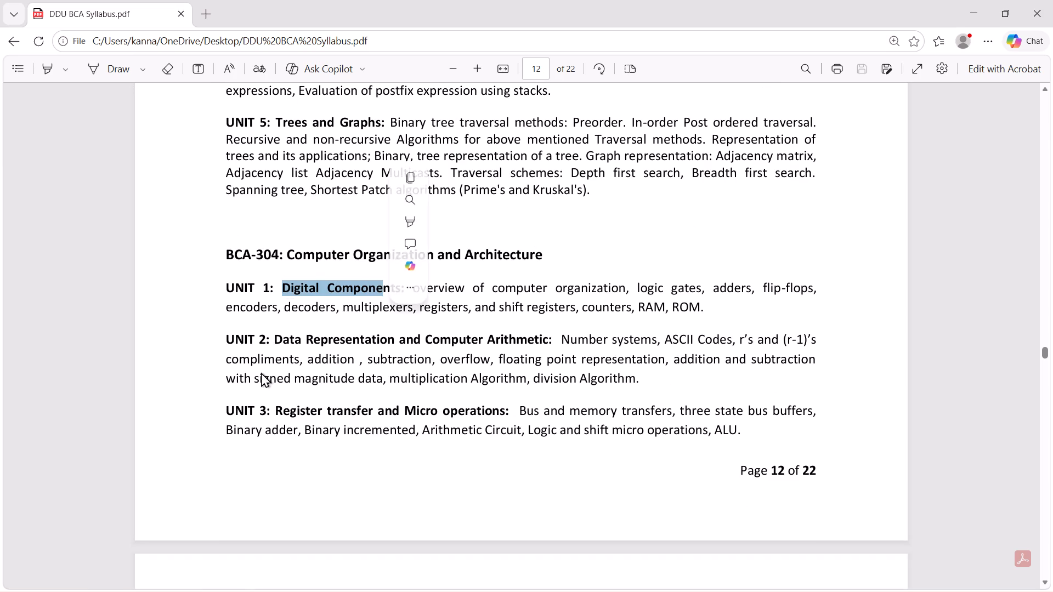
pyautogui.moveTo(280, 343); pyautogui.dragTo(368, 338)
pyautogui.moveTo(292, 394); pyautogui.dragTo(482, 401)
pyautogui.scroll(-4, 482, 401)
pyautogui.click(327, 281)
# Examine the instruction and addressing topics in Unit 4 of BCA-304 and the logic and shift micro operations in Unit 3, selecting phrases.
pyautogui.moveTo(342, 372); pyautogui.dragTo(377, 372)
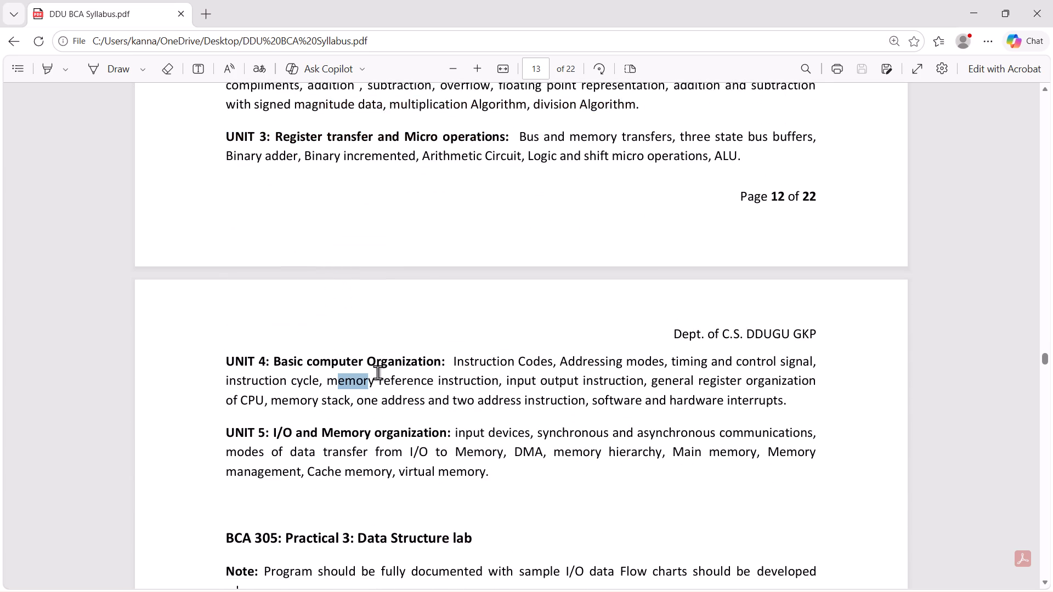
pyautogui.moveTo(377, 372); pyautogui.dragTo(382, 372)
pyautogui.moveTo(514, 363); pyautogui.dragTo(539, 364)
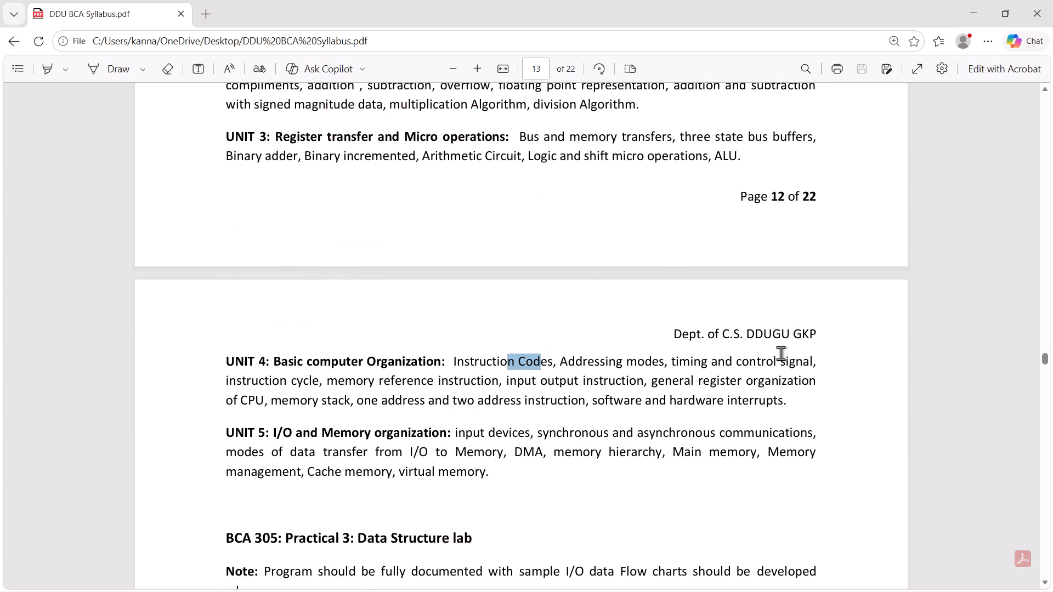
pyautogui.moveTo(780, 353); pyautogui.dragTo(840, 364)
pyautogui.moveTo(317, 390); pyautogui.dragTo(383, 375)
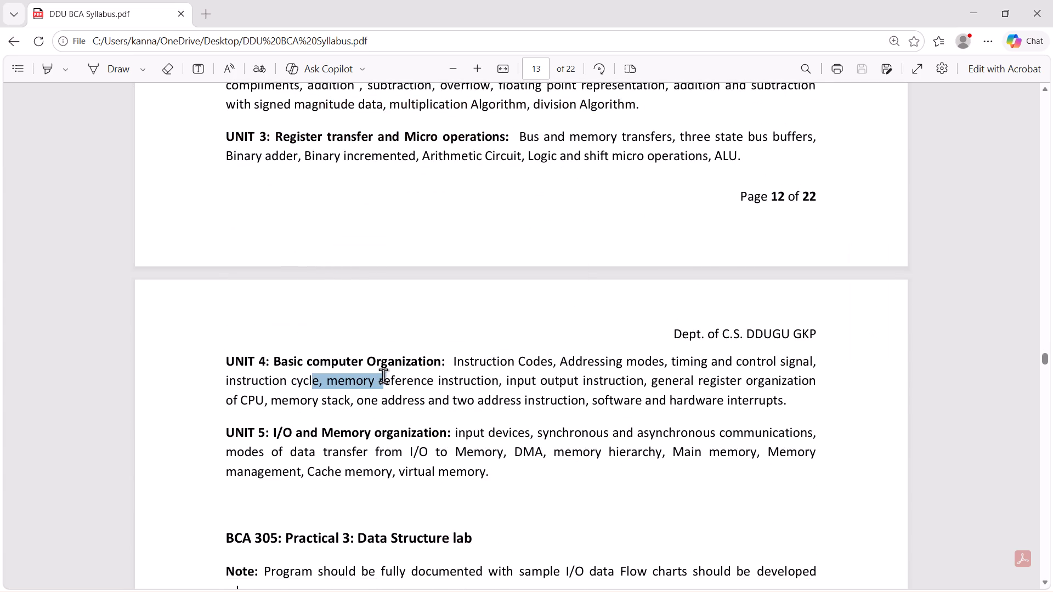
pyautogui.moveTo(383, 375); pyautogui.dragTo(546, 365)
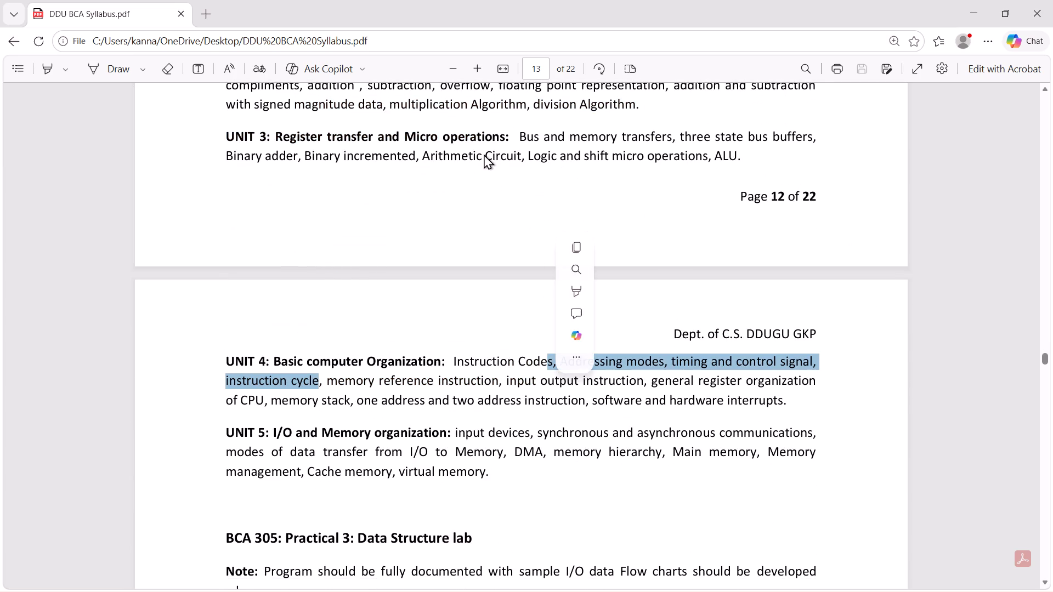
pyautogui.moveTo(484, 154); pyautogui.dragTo(536, 148)
pyautogui.click(631, 263)
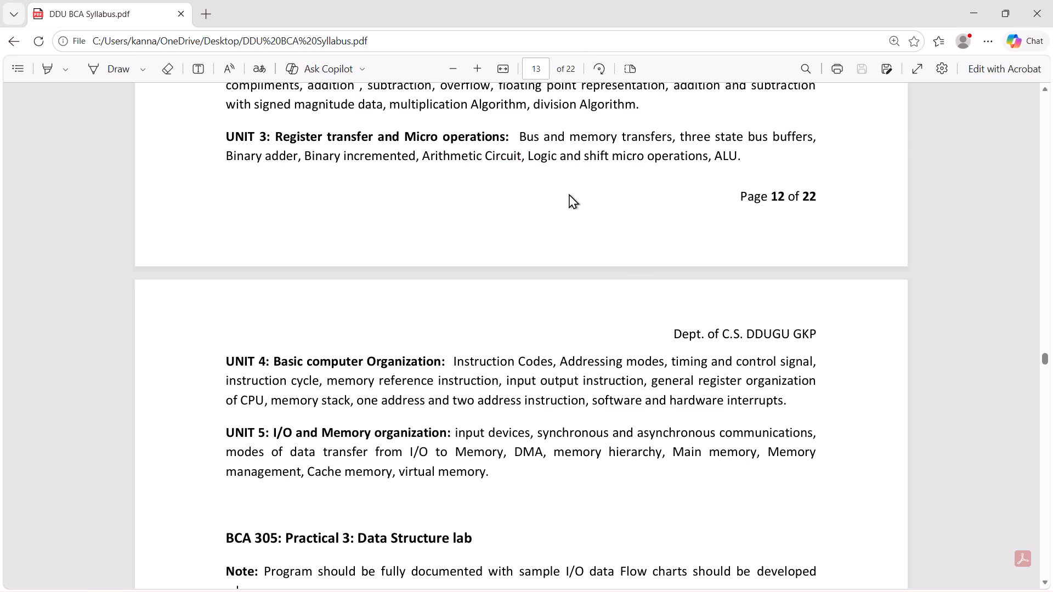
pyautogui.moveTo(555, 169); pyautogui.dragTo(668, 156)
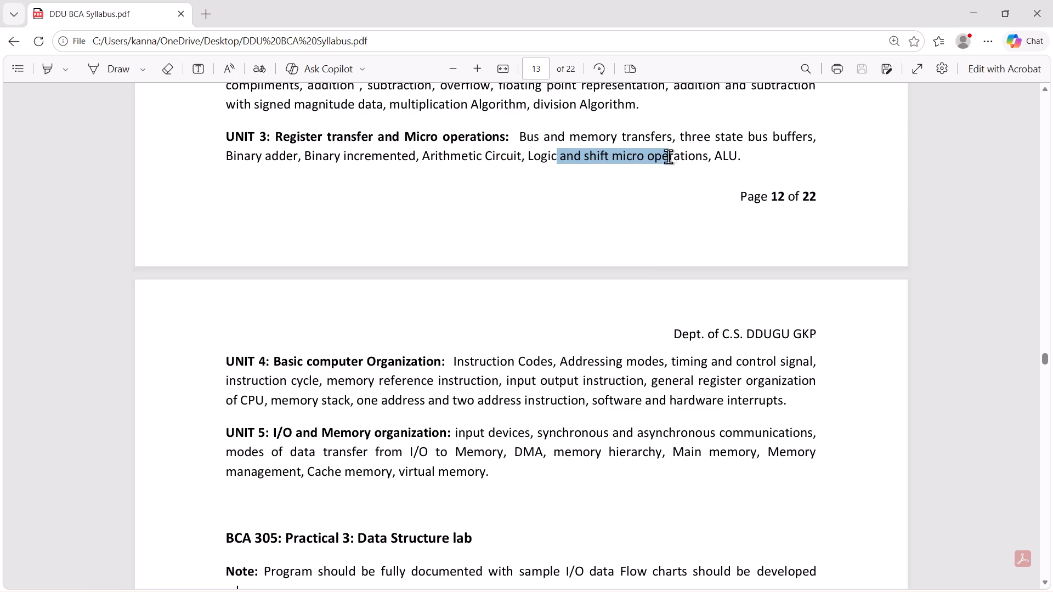
pyautogui.moveTo(668, 156); pyautogui.dragTo(738, 135)
pyautogui.click(629, 213)
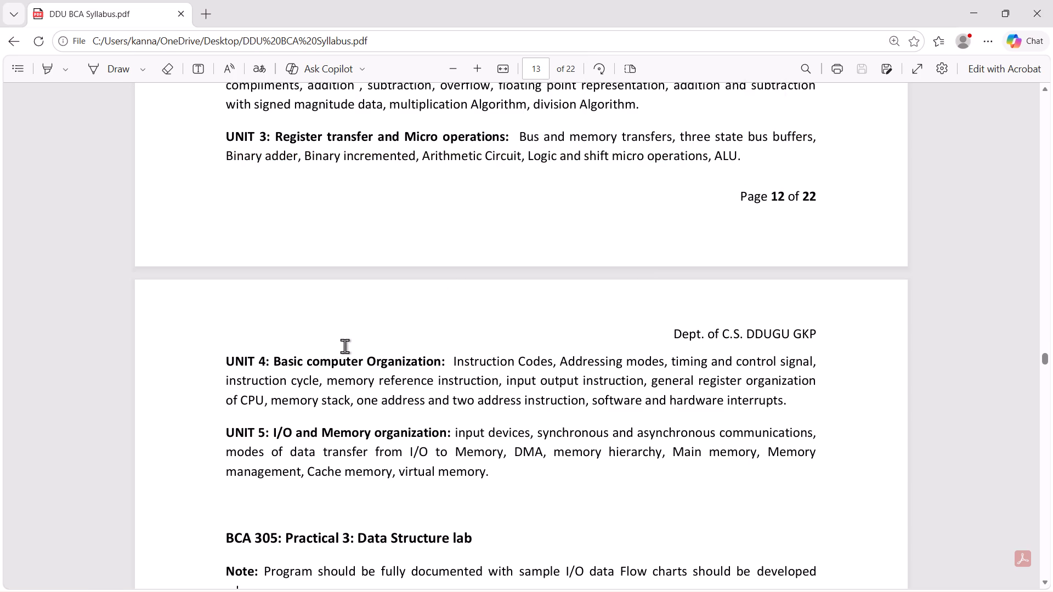
# Read the BCA 305 Practical 3: Data Structure lab note and program list, selecting the first two linked-list exercises.
pyautogui.scroll(-1, 350, 346)
pyautogui.scroll(-3, 468, 420)
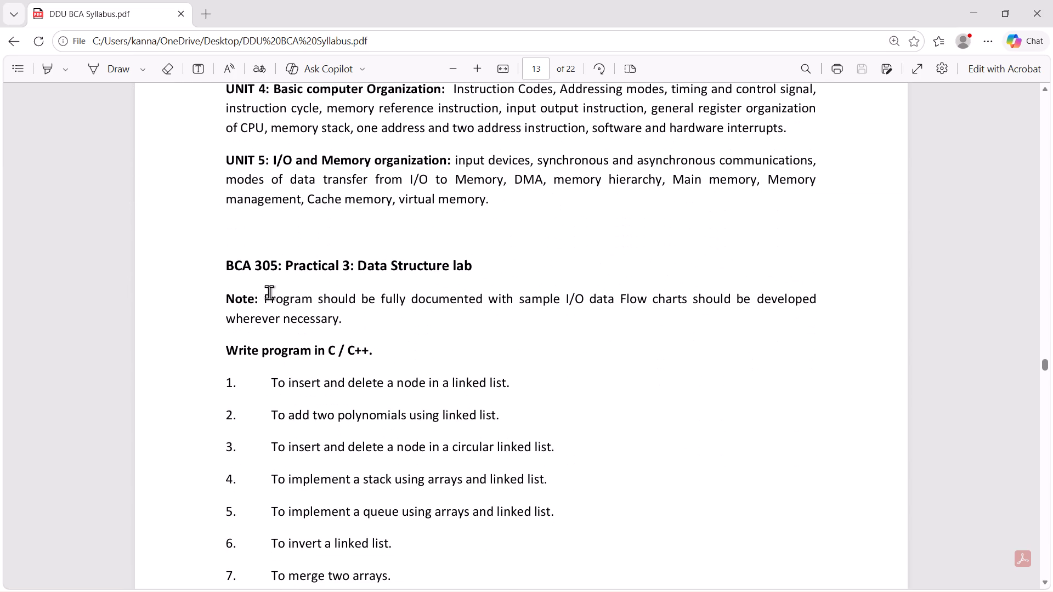
pyautogui.moveTo(262, 289); pyautogui.dragTo(314, 293)
pyautogui.moveTo(274, 376); pyautogui.dragTo(400, 371)
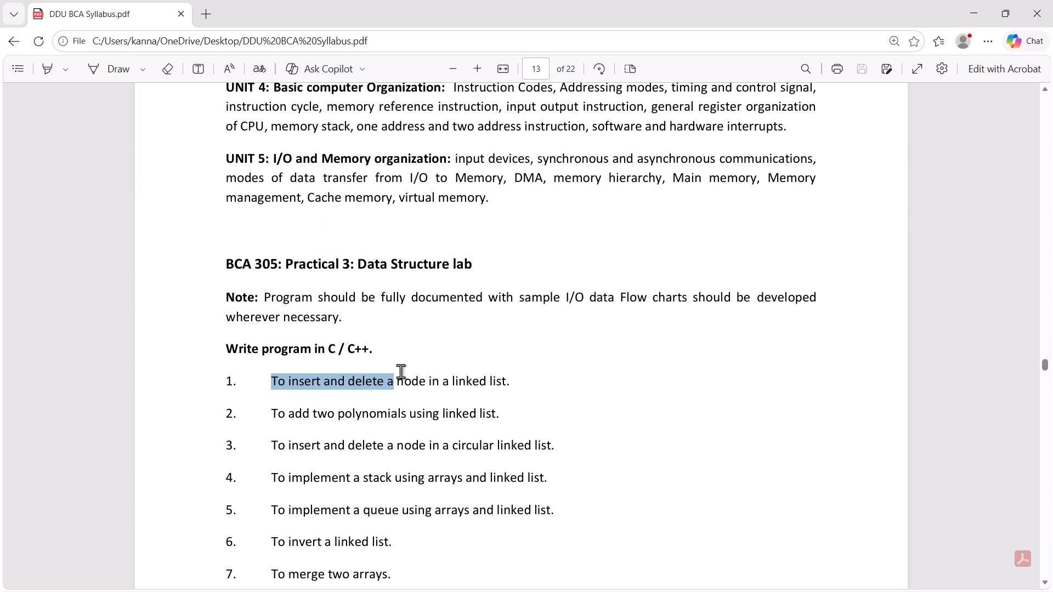
pyautogui.moveTo(400, 371); pyautogui.dragTo(524, 378)
pyautogui.click(648, 372)
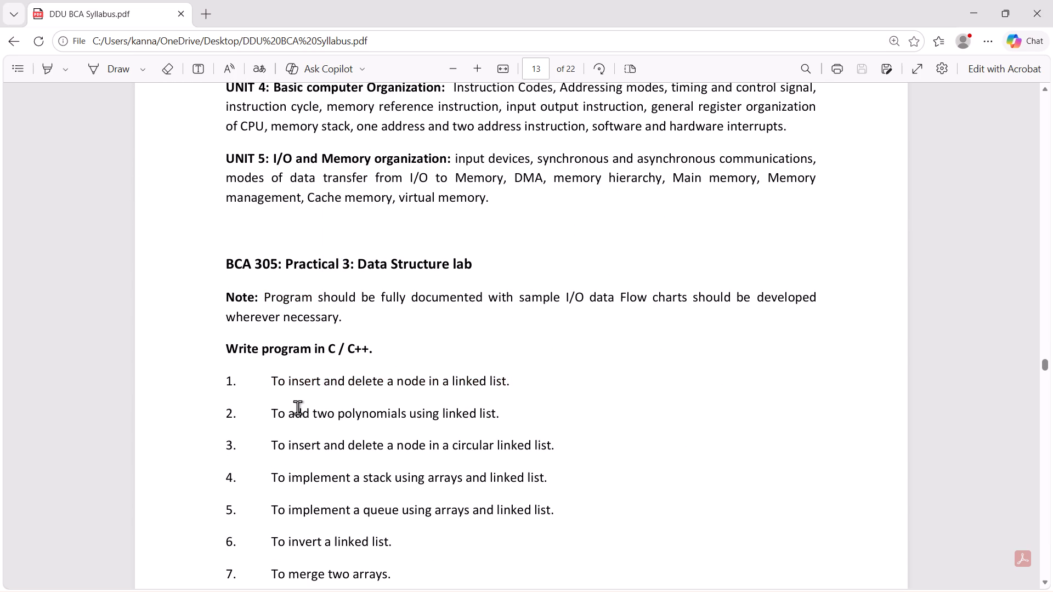
pyautogui.moveTo(265, 412); pyautogui.dragTo(491, 409)
pyautogui.click(713, 403)
# Look back over the BCA-304 and BCA-303 Data Structure units in the syllabus.
pyautogui.scroll(5, 680, 359)
pyautogui.scroll(3, 610, 346)
pyautogui.scroll(1, 557, 344)
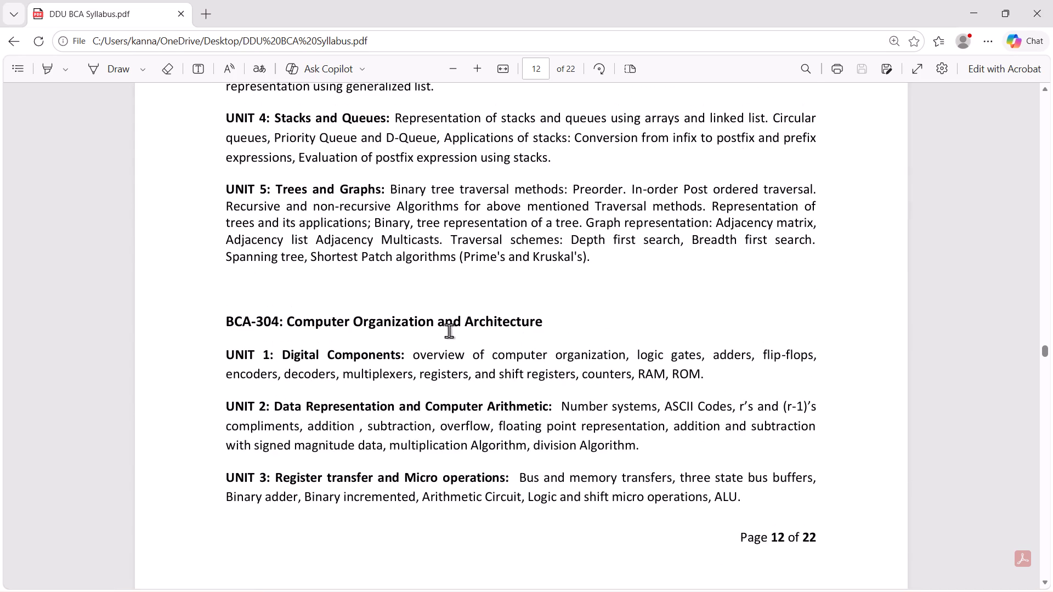
pyautogui.scroll(6, 440, 327)
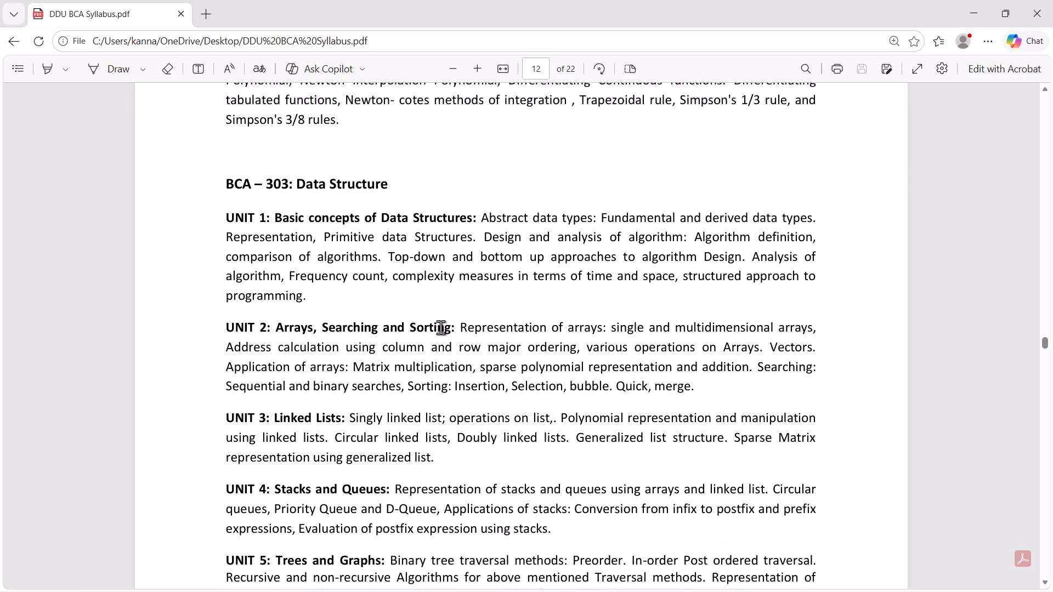
# Minimize the syllabus PDF window, switch to Word and create a new blank document.
pyautogui.click(968, 17)
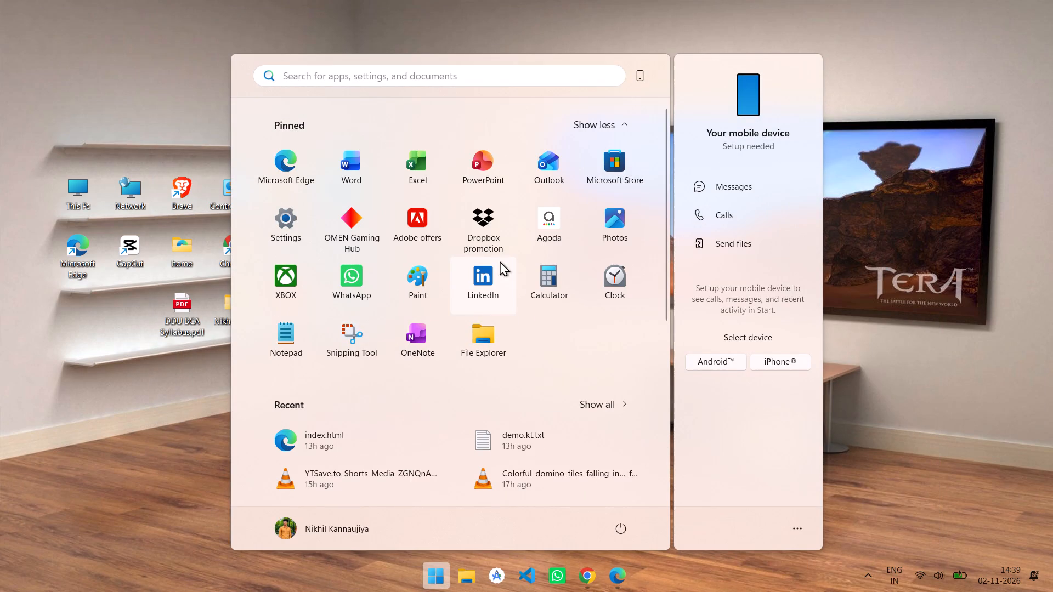
pyautogui.click(369, 168)
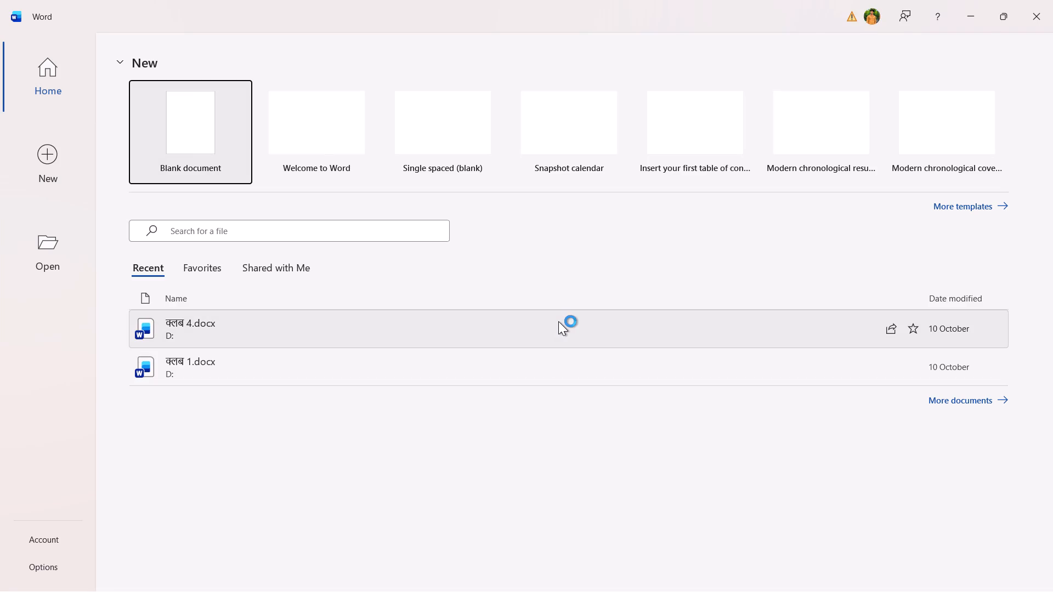
pyautogui.click(179, 154)
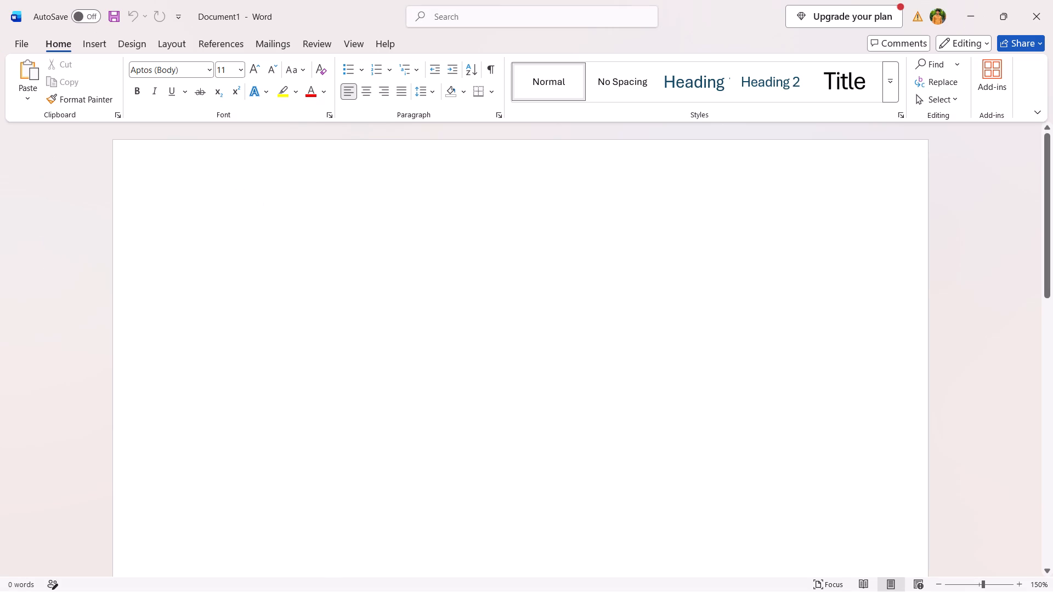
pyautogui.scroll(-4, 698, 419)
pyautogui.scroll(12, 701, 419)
# Insert a table with seven columns and four rows into the blank document.
pyautogui.click(88, 39)
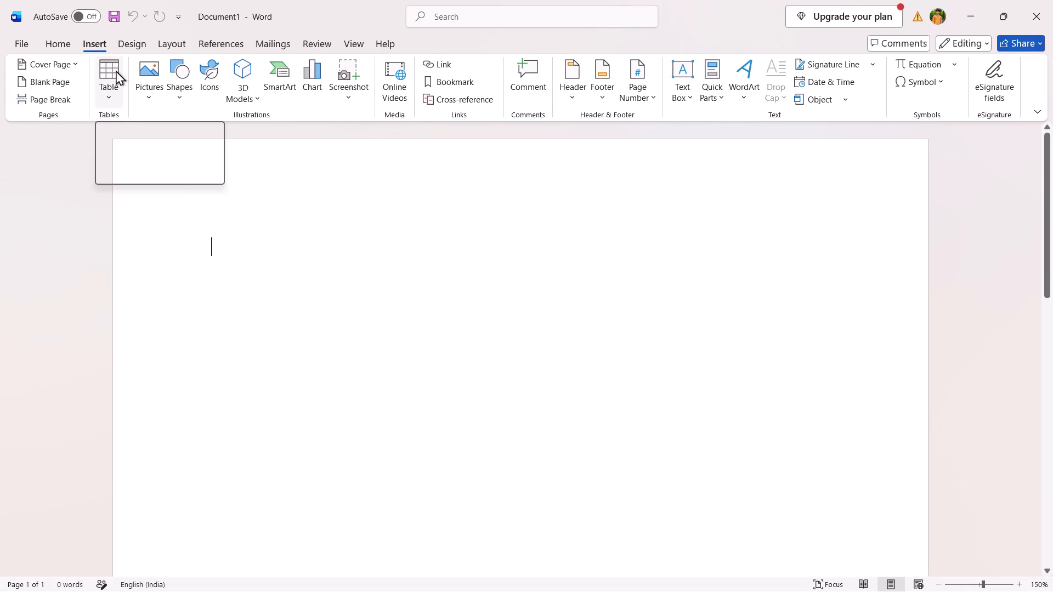
pyautogui.click(109, 84)
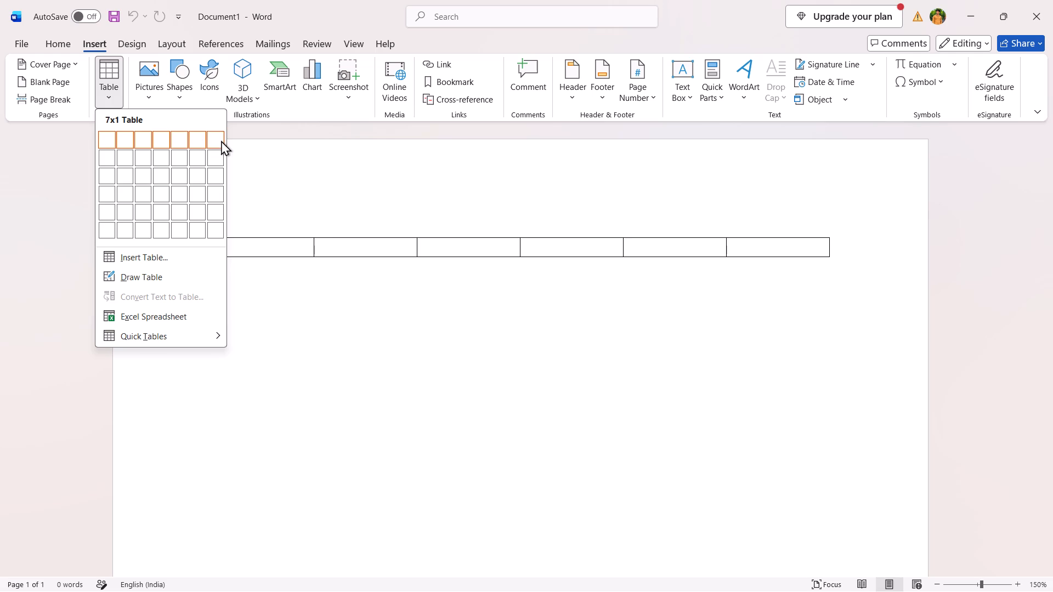
pyautogui.click(224, 186)
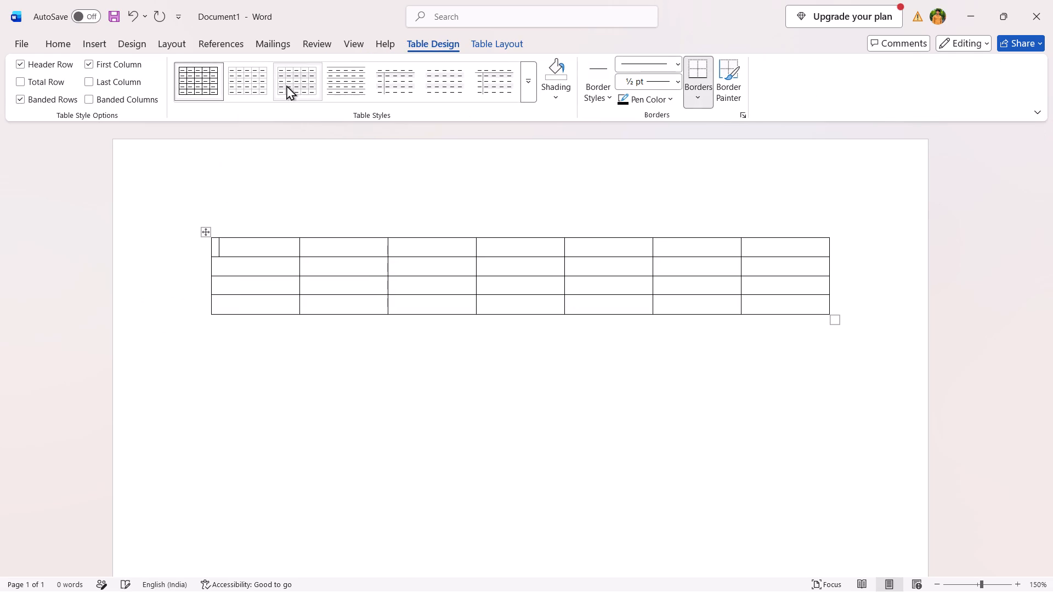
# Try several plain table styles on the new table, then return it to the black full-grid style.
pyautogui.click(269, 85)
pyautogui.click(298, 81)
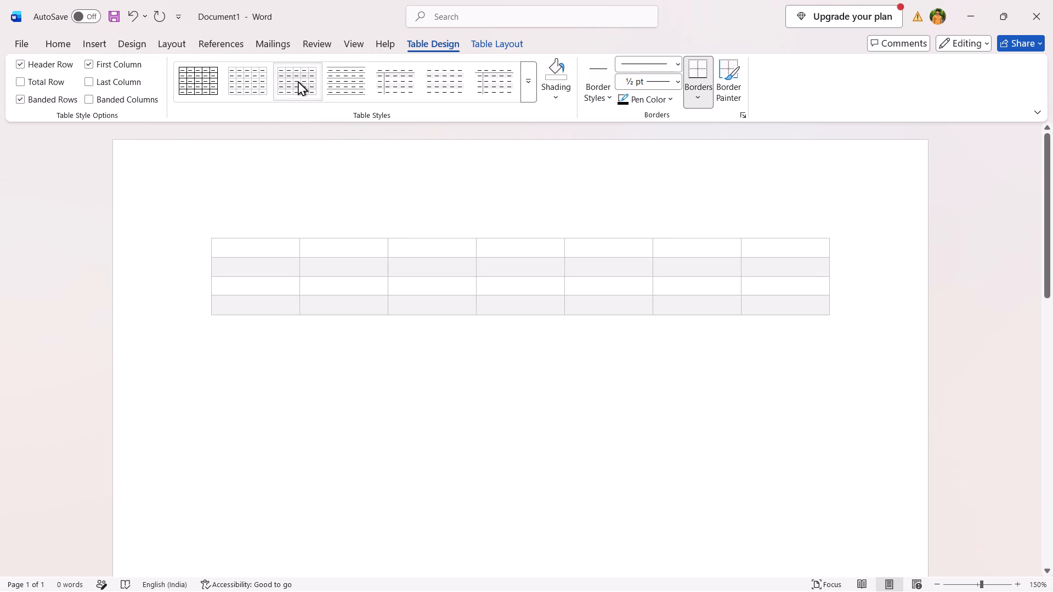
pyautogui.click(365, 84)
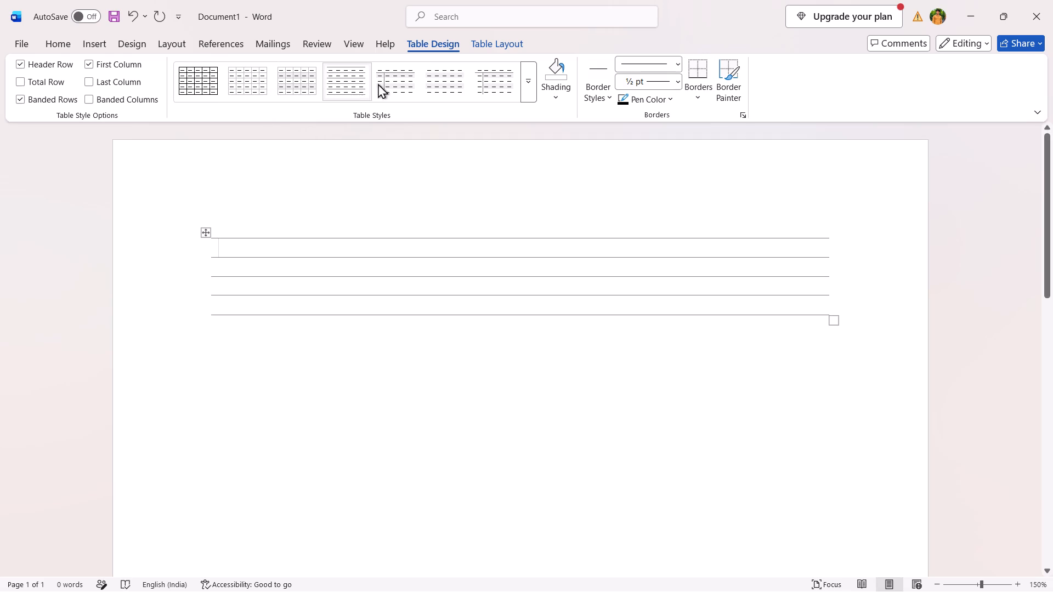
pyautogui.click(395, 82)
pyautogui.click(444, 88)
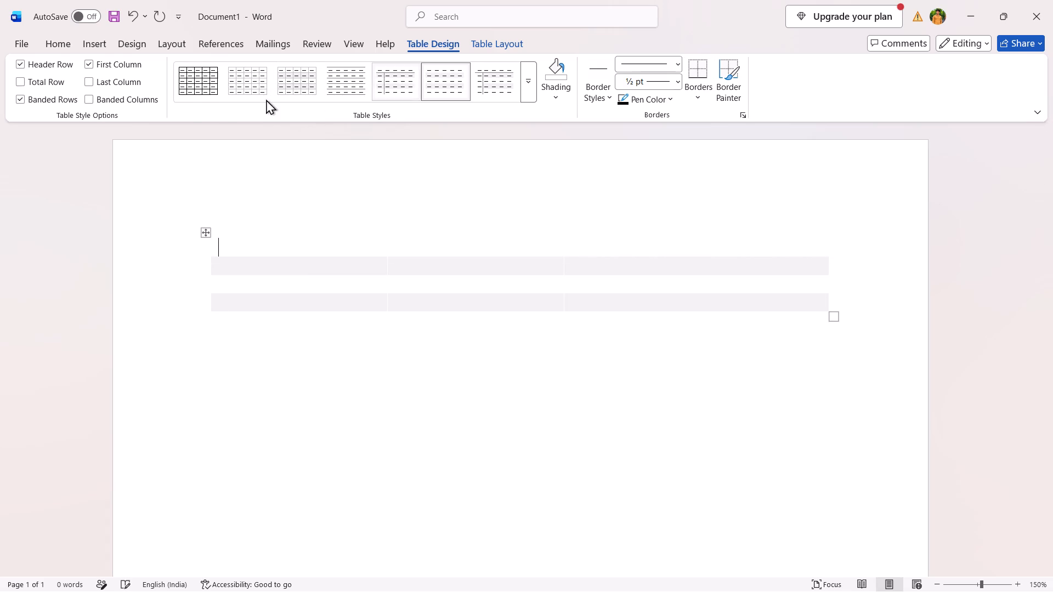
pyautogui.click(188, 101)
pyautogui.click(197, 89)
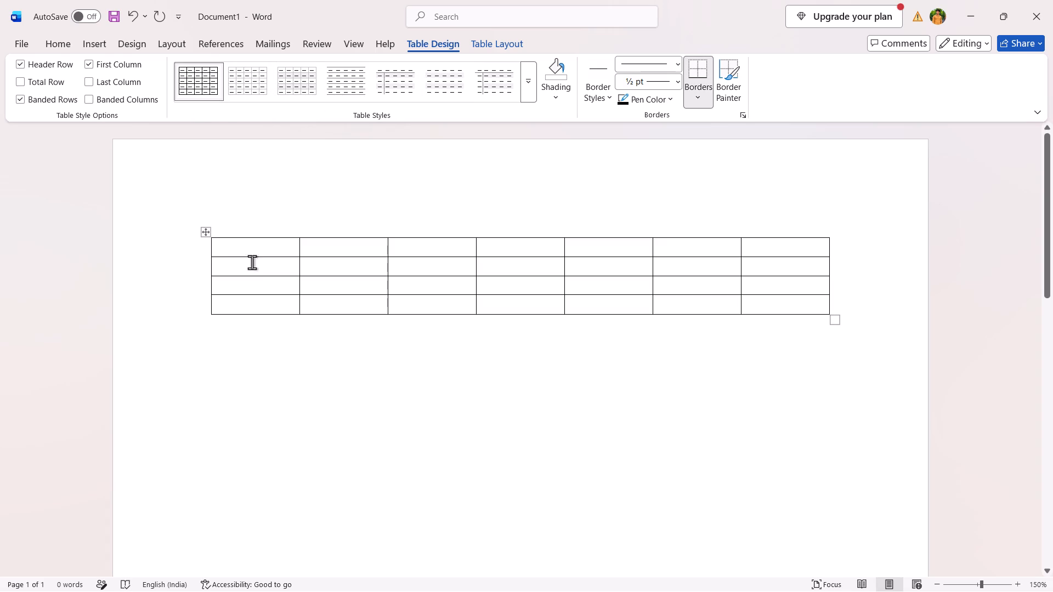
# Enlarge the whole table from its bottom corner so it extends wider past the margin and its rows are taller.
pyautogui.moveTo(835, 322); pyautogui.dragTo(879, 351)
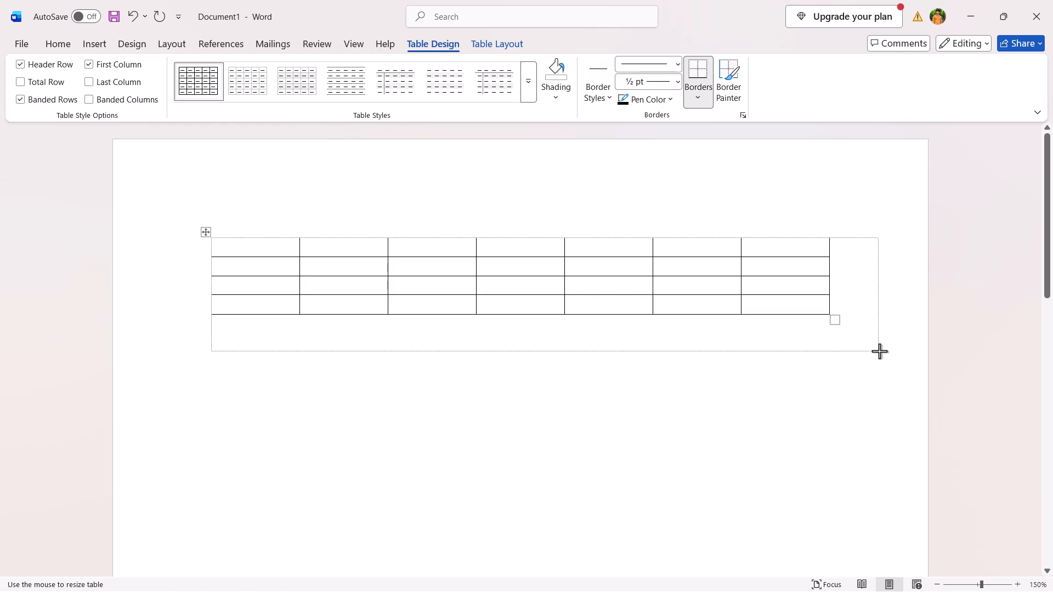
pyautogui.moveTo(879, 351); pyautogui.dragTo(887, 356)
# Reduce the height of the table's bottom row by moving its lower border up.
pyautogui.click(581, 355)
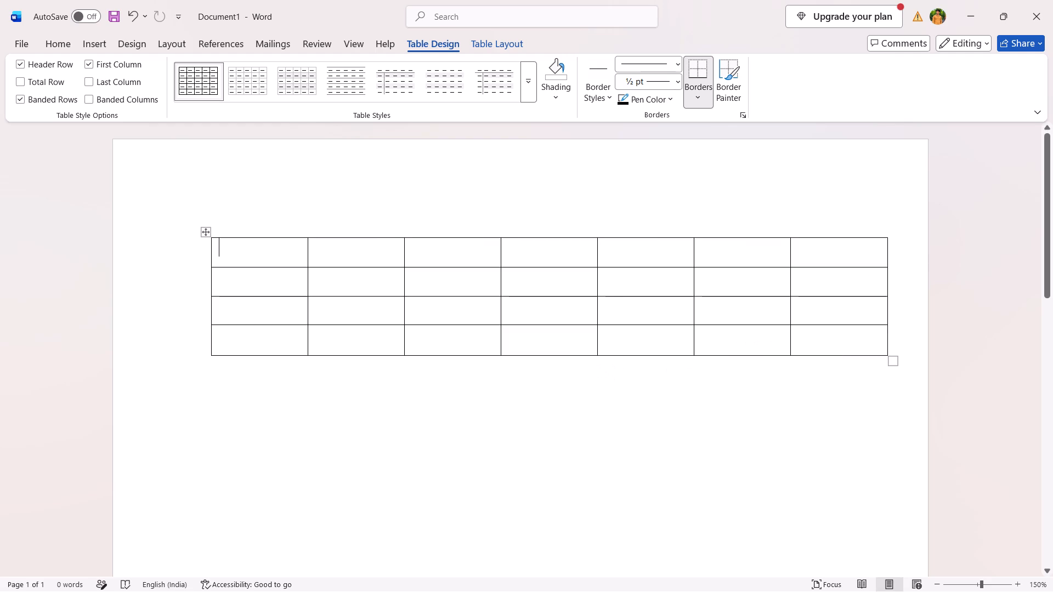
pyautogui.moveTo(581, 355); pyautogui.dragTo(560, 343)
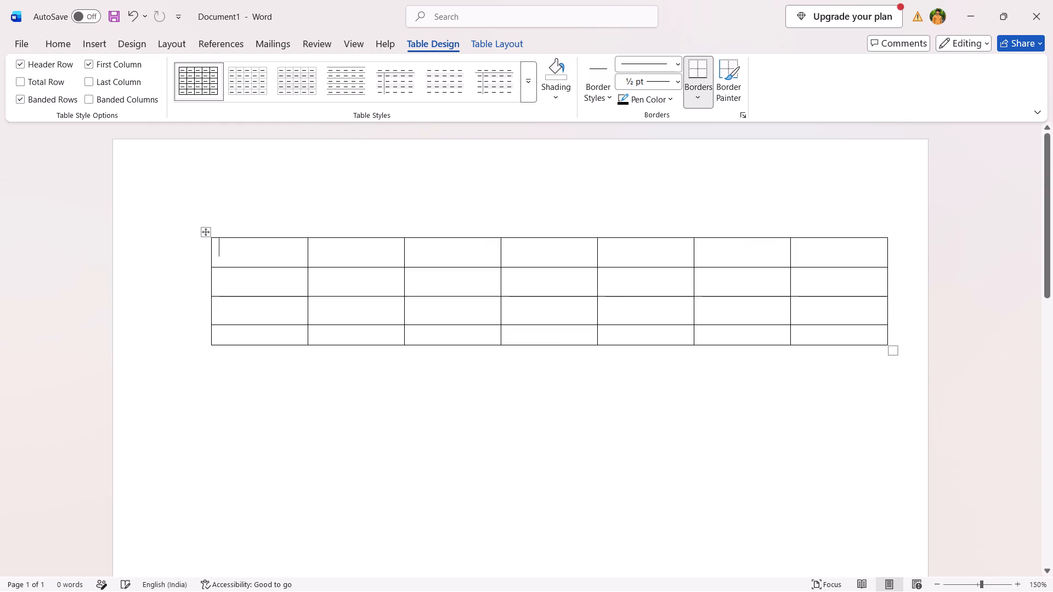
pyautogui.moveTo(560, 343); pyautogui.dragTo(558, 348)
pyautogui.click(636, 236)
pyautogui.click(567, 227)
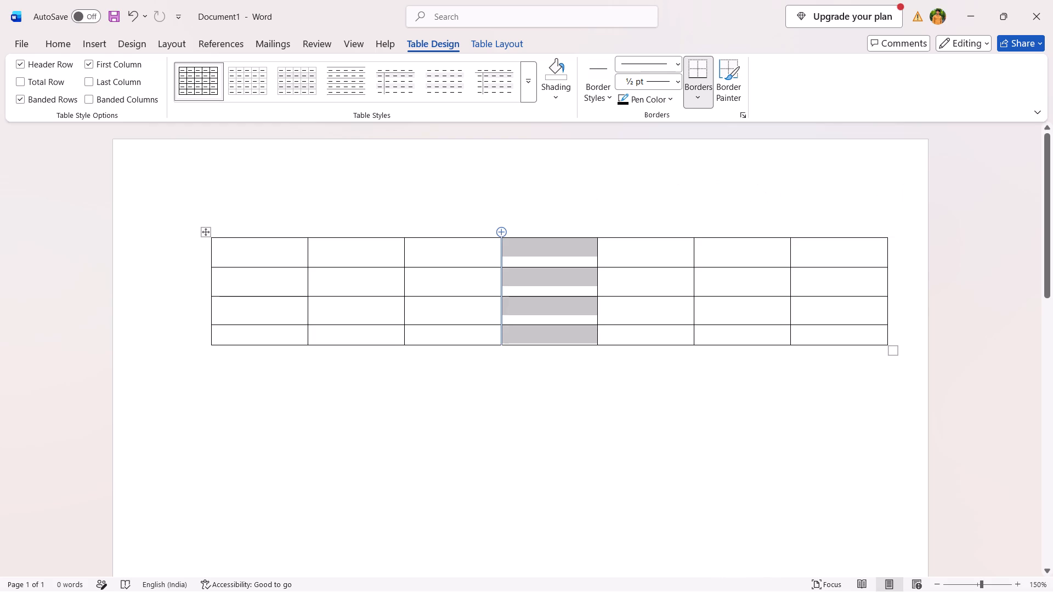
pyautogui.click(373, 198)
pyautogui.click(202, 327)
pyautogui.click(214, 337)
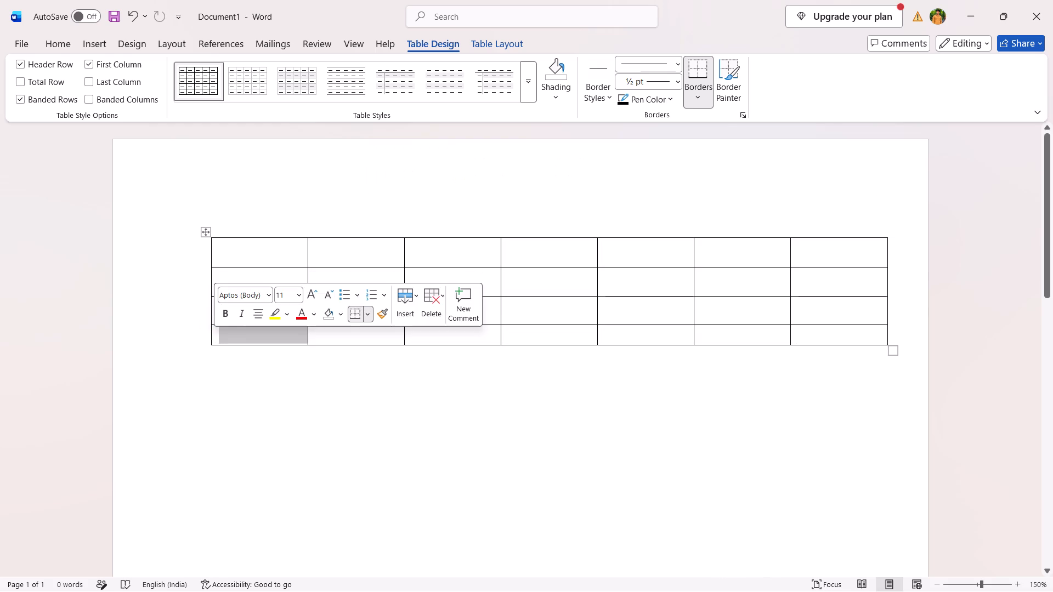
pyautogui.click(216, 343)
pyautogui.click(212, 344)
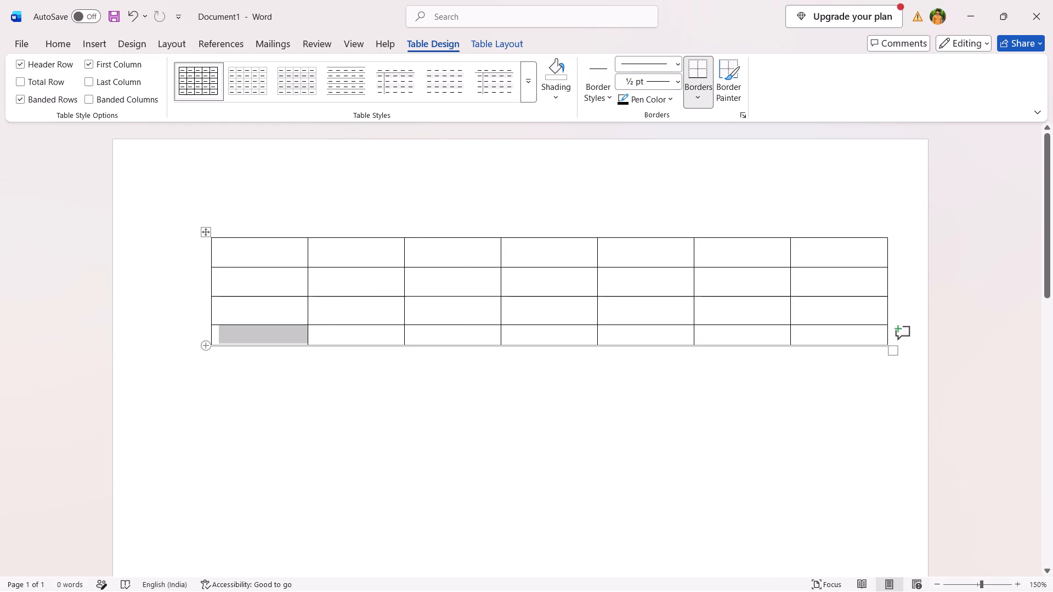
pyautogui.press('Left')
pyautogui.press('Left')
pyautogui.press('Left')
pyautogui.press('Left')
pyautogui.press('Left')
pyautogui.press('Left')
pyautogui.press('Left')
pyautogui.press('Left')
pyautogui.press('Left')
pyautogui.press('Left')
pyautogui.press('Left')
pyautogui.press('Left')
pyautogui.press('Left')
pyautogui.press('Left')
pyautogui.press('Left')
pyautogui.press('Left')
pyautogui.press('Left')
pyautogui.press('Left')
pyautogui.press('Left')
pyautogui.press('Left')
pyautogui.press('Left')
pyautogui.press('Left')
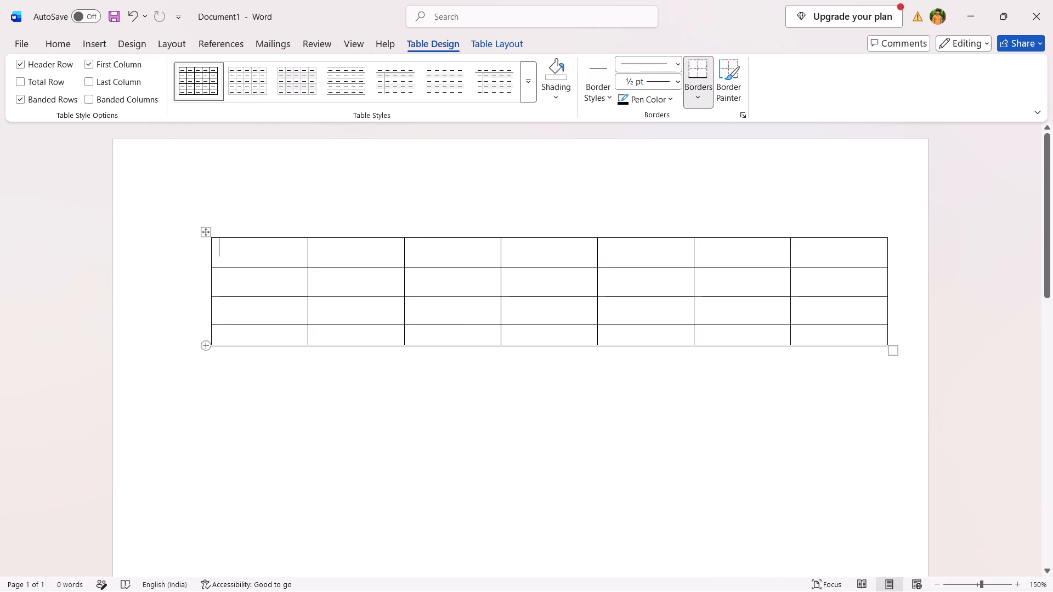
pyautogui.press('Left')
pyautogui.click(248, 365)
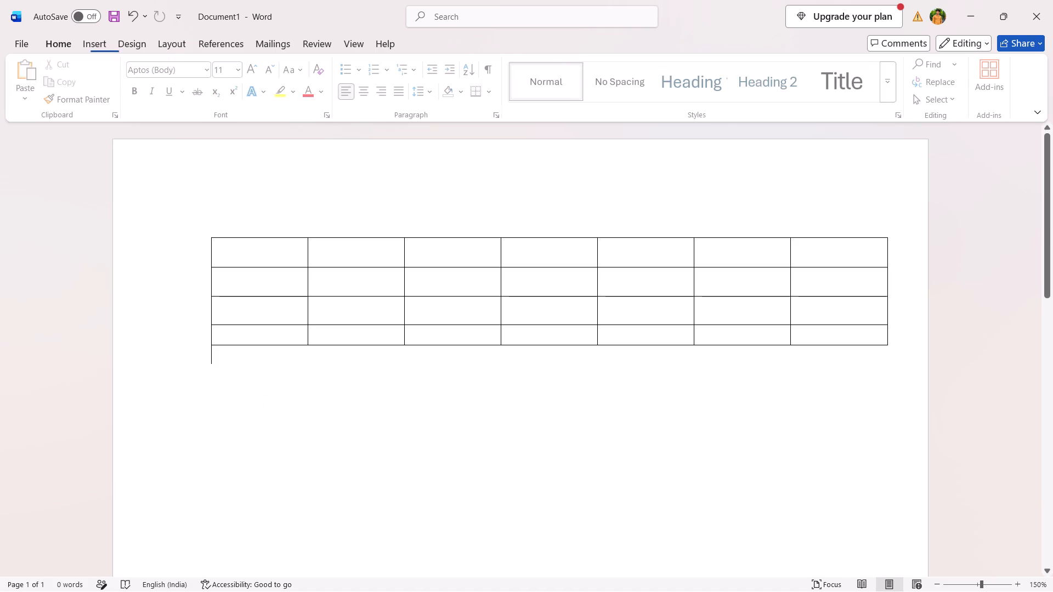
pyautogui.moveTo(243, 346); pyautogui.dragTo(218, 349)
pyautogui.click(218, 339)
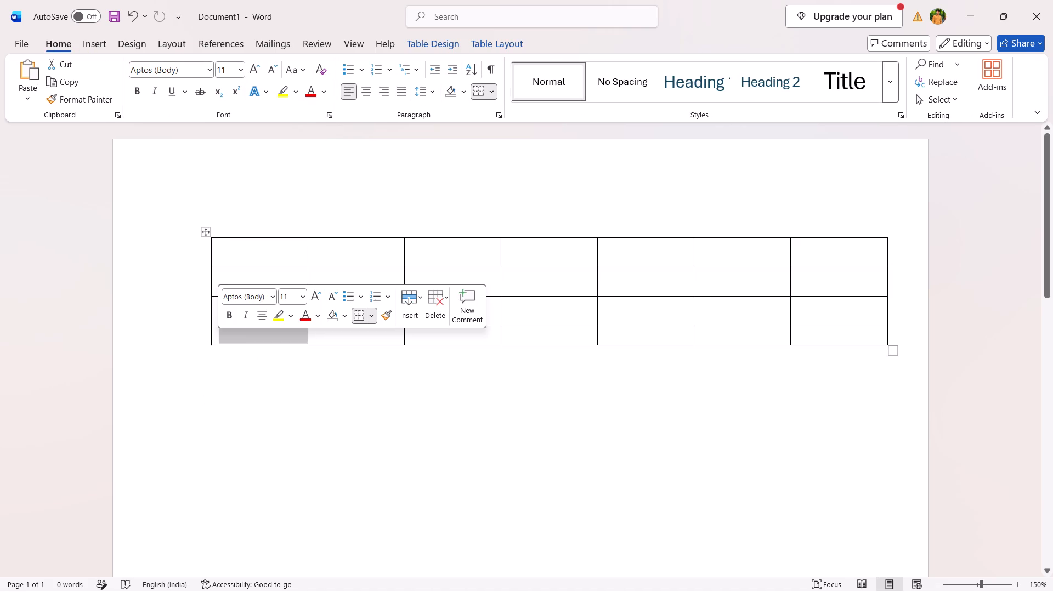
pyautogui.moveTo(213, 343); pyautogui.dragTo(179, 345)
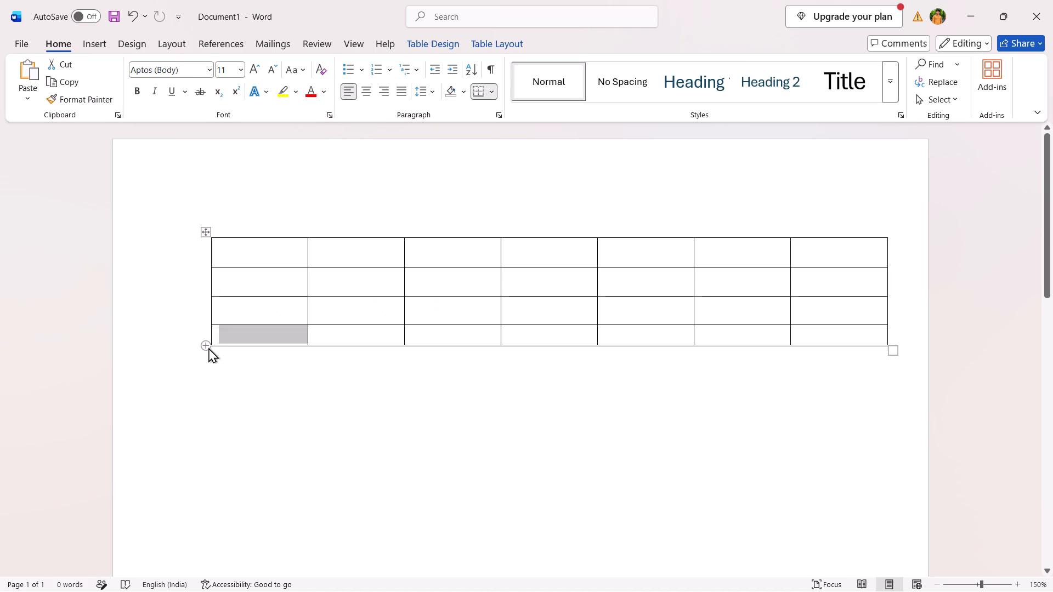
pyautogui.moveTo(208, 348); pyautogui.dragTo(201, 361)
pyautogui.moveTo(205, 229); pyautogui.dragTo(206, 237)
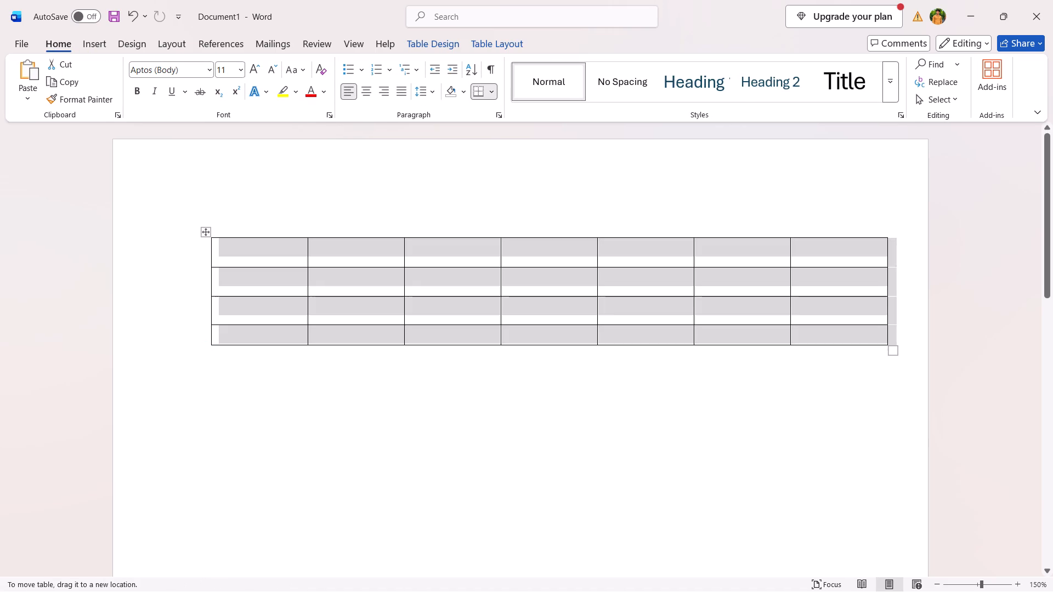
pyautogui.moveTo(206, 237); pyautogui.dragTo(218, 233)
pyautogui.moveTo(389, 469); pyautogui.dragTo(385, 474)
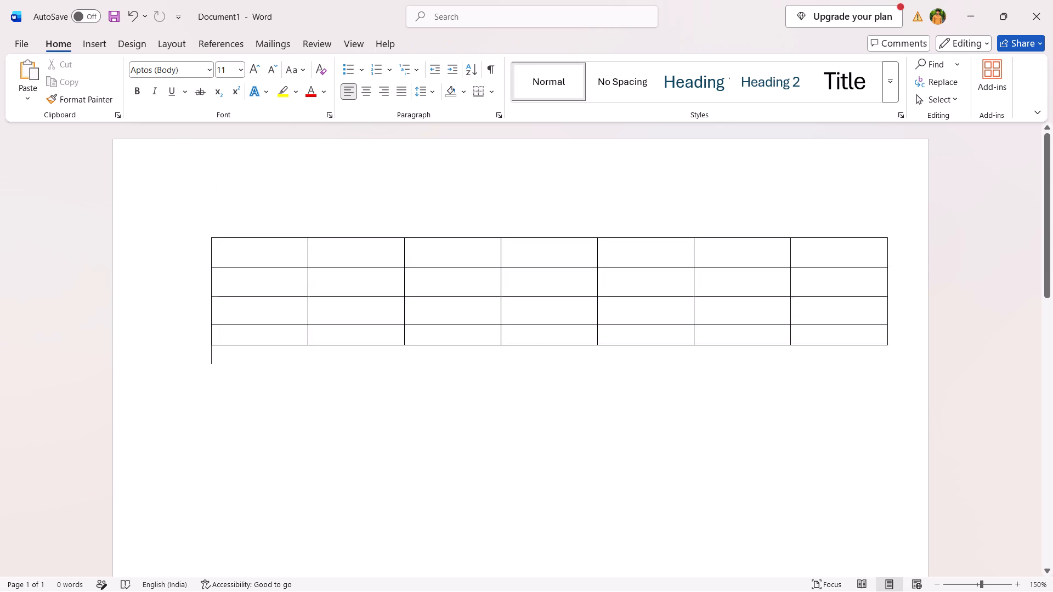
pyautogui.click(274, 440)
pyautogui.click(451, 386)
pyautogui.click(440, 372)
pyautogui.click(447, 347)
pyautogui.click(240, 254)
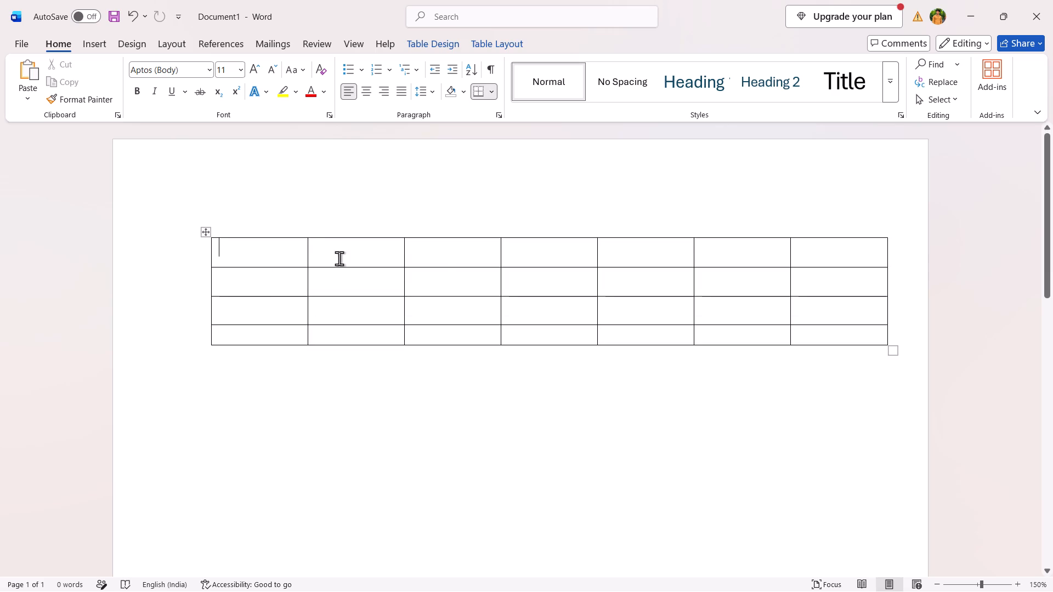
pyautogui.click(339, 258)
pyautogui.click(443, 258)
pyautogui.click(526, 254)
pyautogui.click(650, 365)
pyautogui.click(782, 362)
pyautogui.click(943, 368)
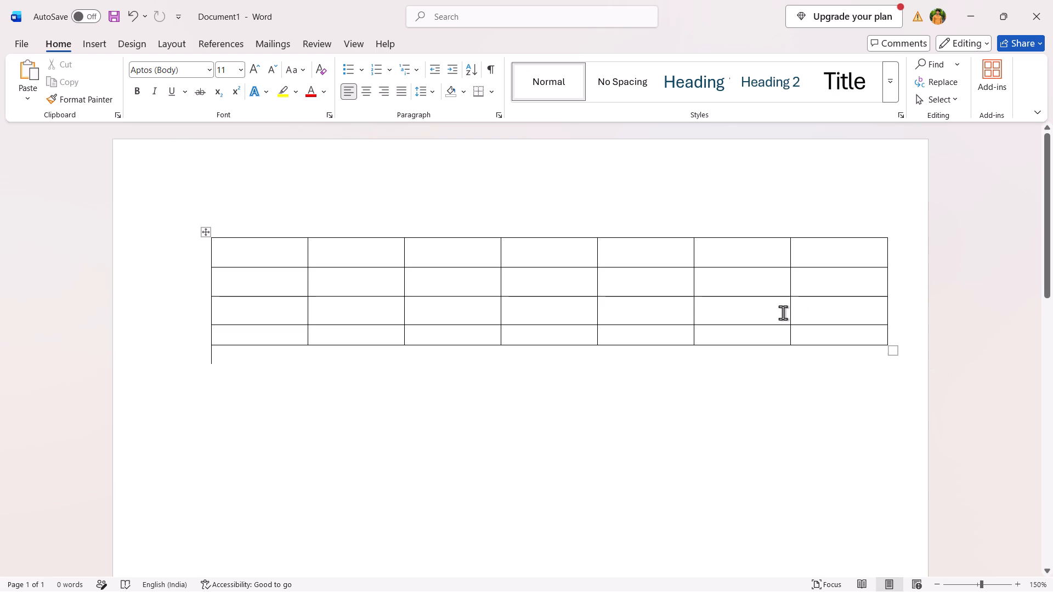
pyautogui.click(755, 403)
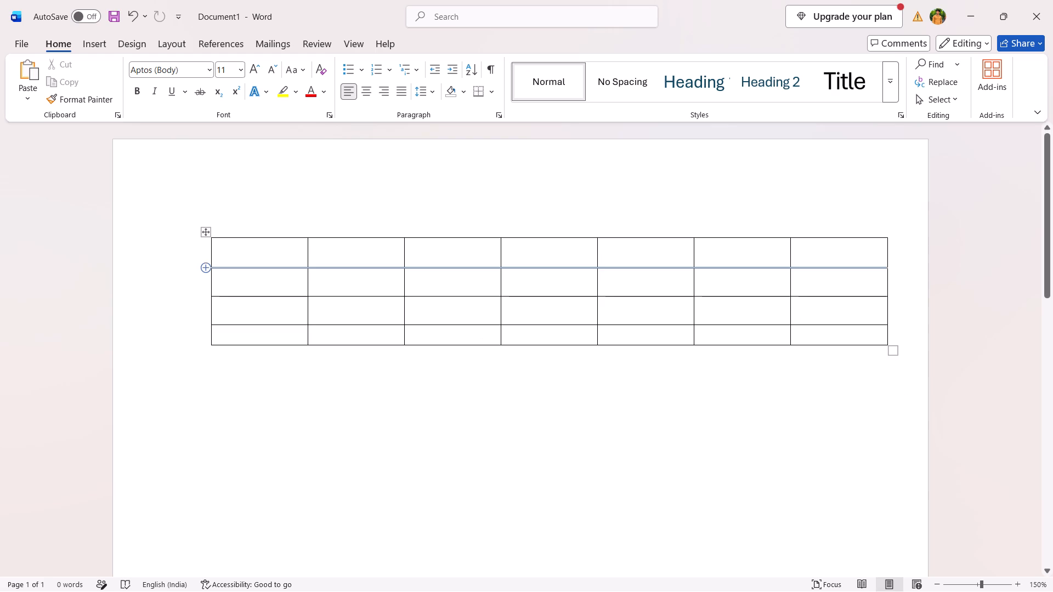
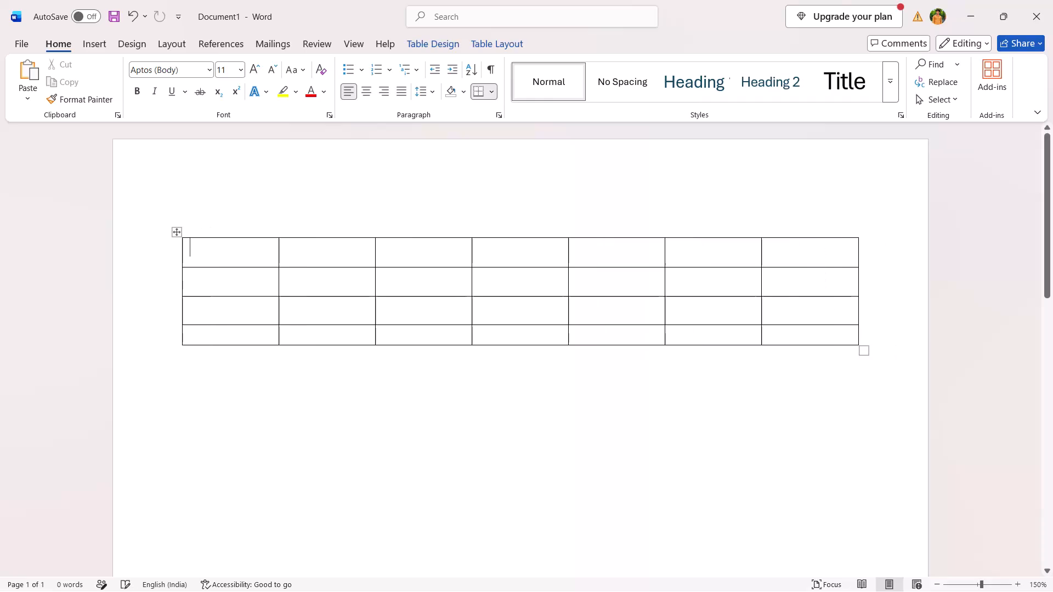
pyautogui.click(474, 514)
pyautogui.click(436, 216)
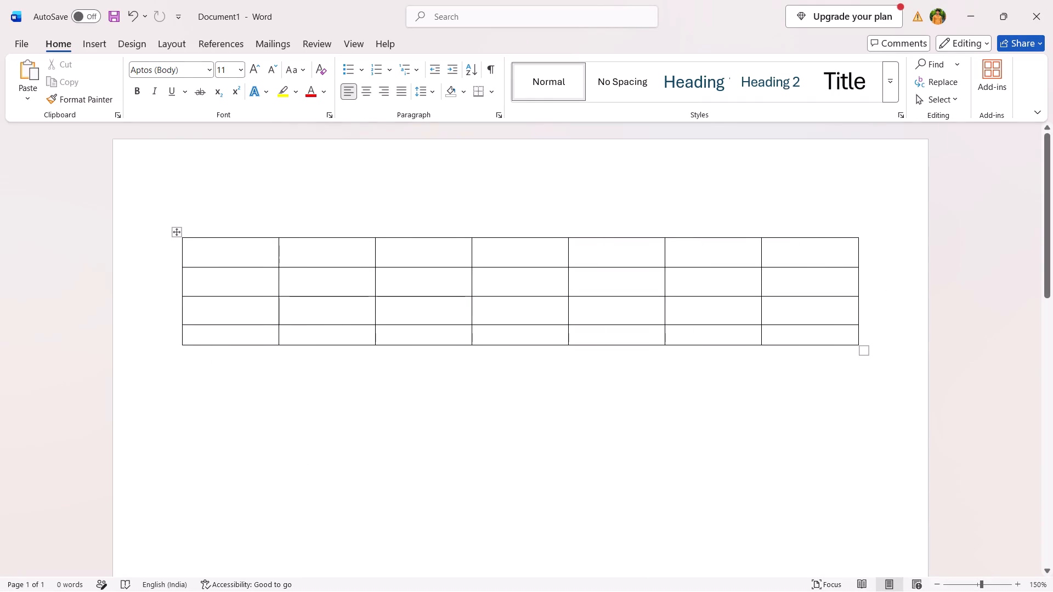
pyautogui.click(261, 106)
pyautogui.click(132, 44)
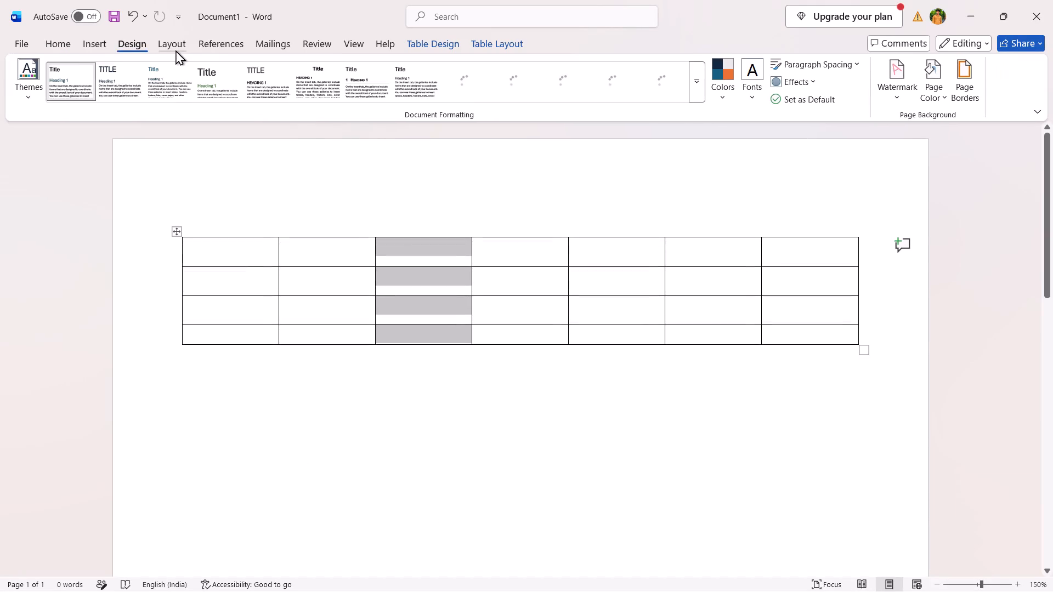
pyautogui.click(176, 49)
# Draw a text box about 9.6 cm wide and 1.4 cm high above the table and enter the title "Time Table".
pyautogui.click(90, 42)
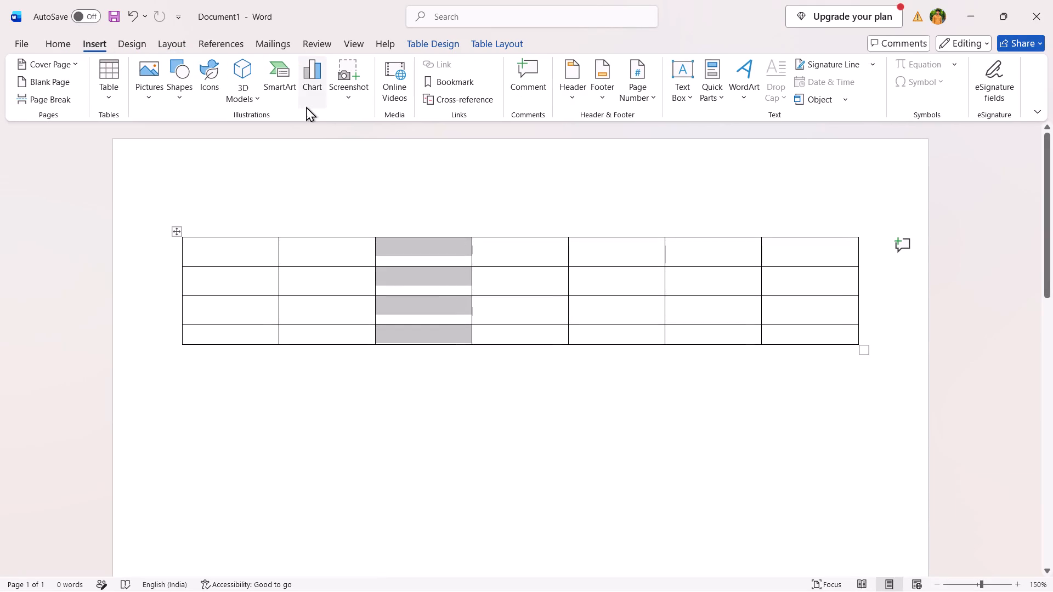
pyautogui.click(173, 103)
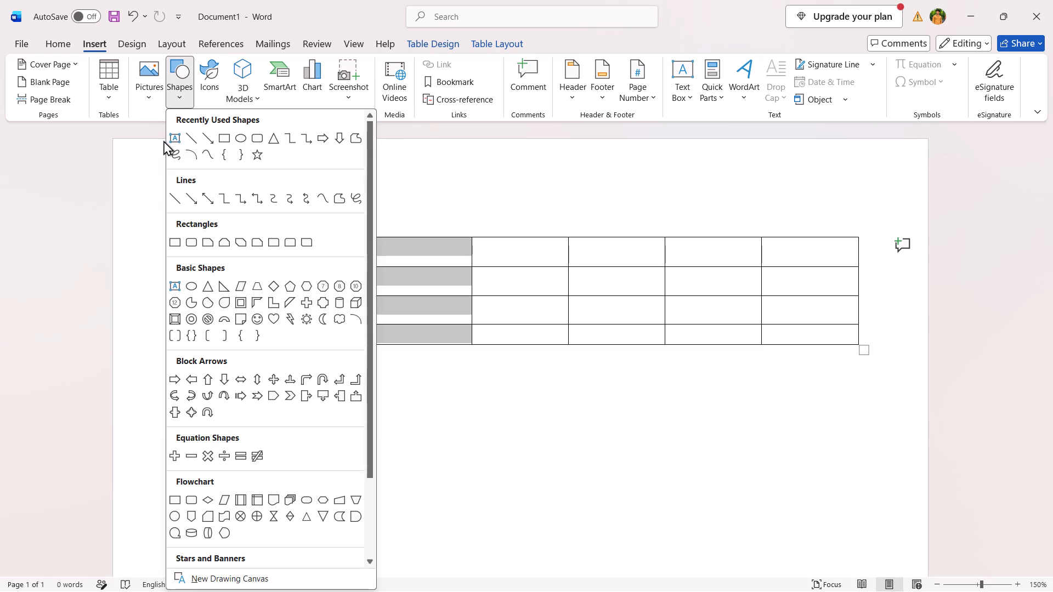
pyautogui.click(178, 142)
pyautogui.moveTo(333, 168); pyautogui.dragTo(650, 206)
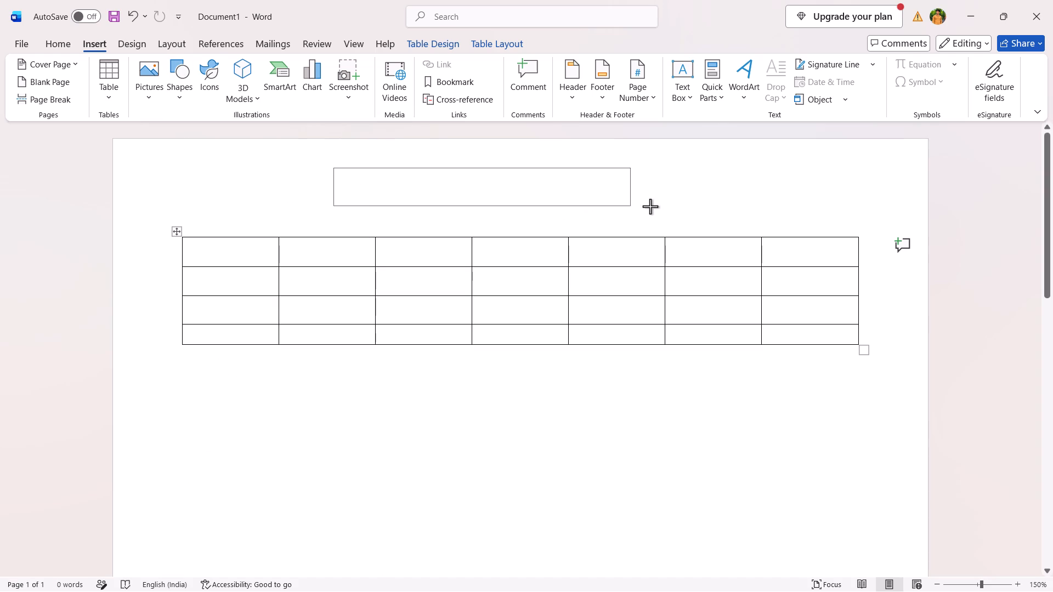
pyautogui.moveTo(650, 206); pyautogui.dragTo(705, 222)
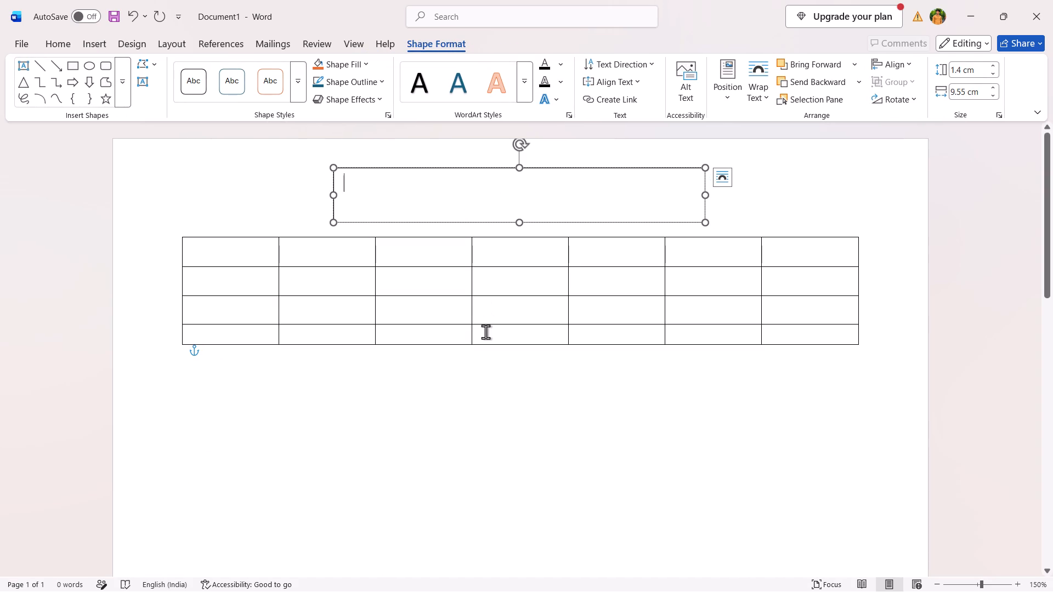
pyautogui.write('Time')
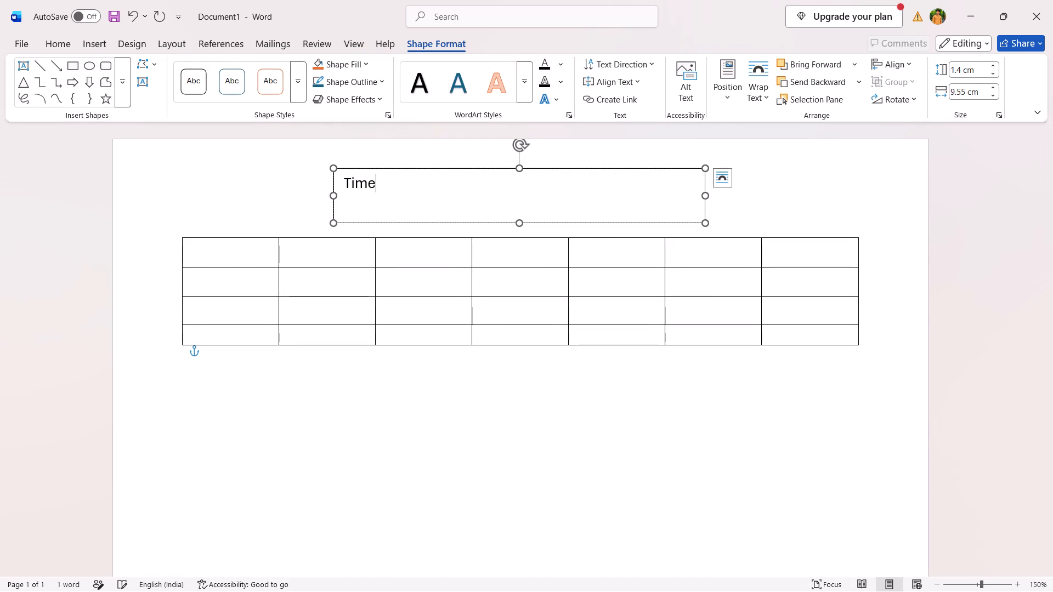
pyautogui.press('space')
pyautogui.write('Table')
pyautogui.press('space')
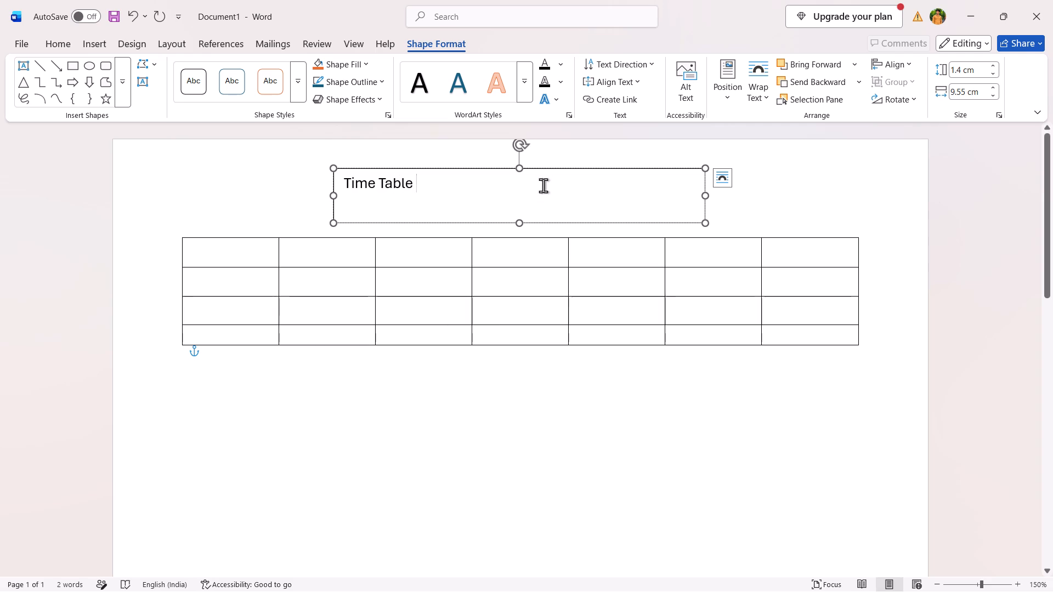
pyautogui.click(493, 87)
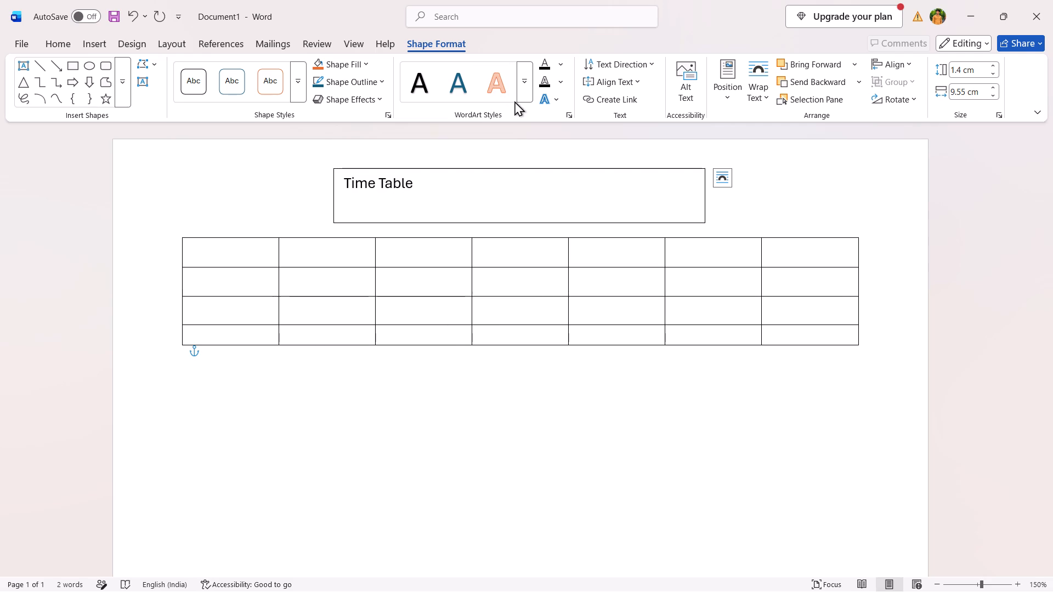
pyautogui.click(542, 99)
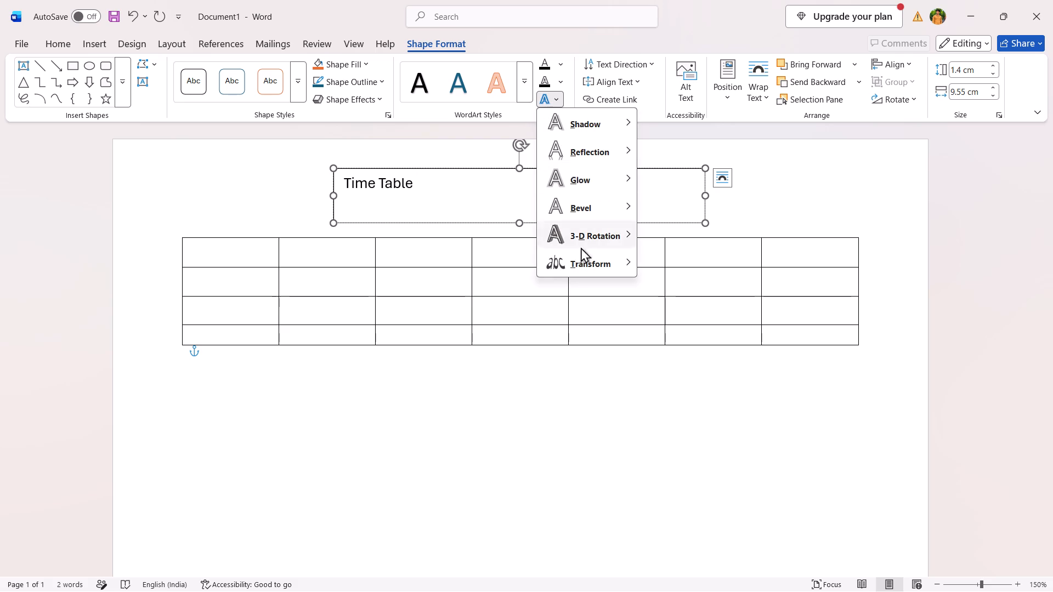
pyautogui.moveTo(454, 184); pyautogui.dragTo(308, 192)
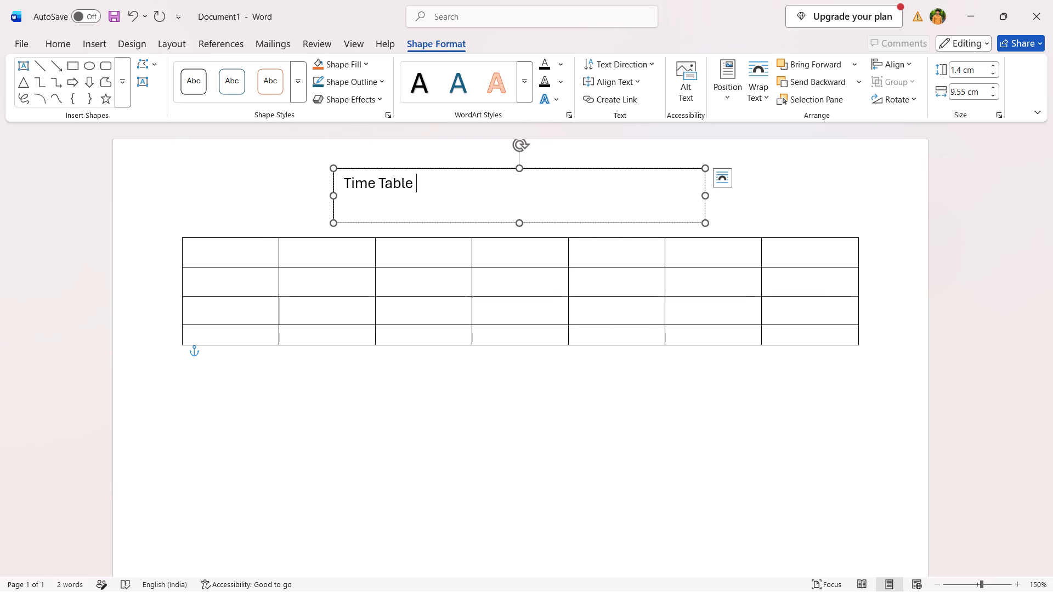
# Remove the outline and the fill from the "Time Table" text box.
pyautogui.click(358, 78)
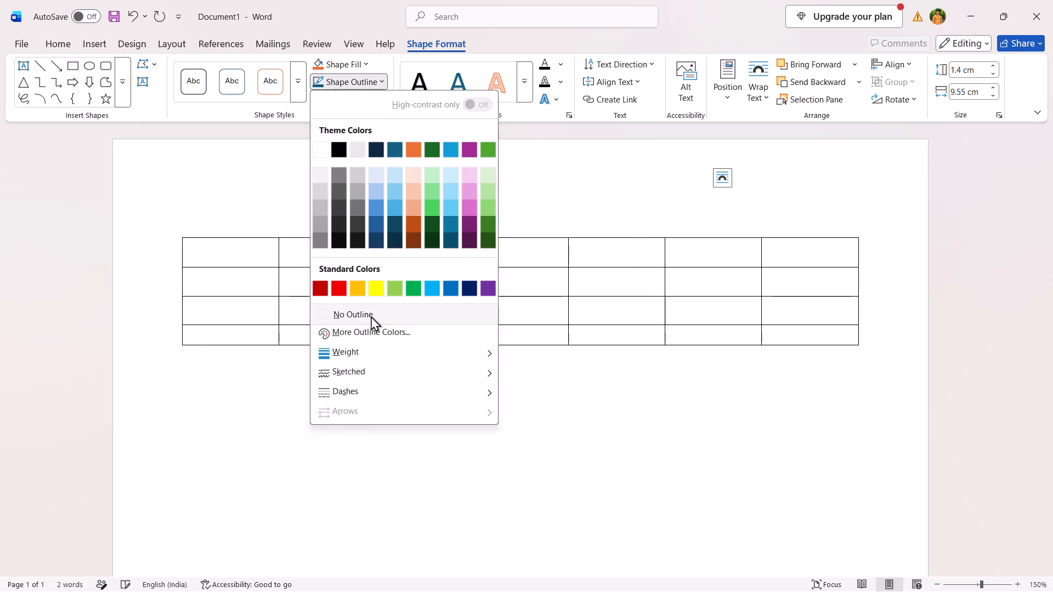
pyautogui.click(371, 316)
pyautogui.click(356, 67)
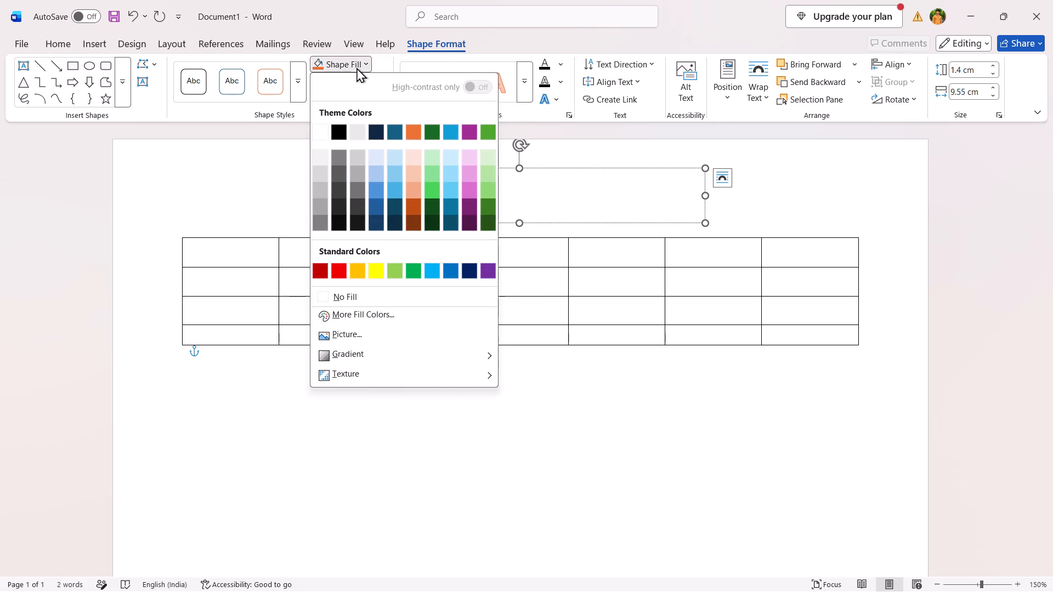
pyautogui.click(355, 302)
pyautogui.click(270, 198)
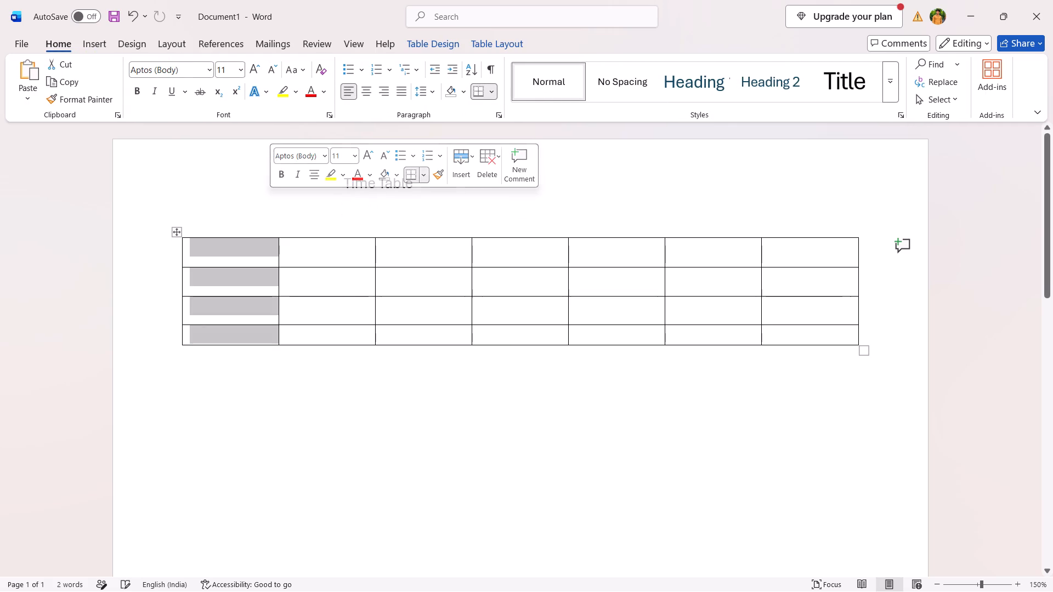
pyautogui.click(274, 193)
# Narrow the title text box to fit its text and move it to the middle, just above the table.
pyautogui.click(388, 186)
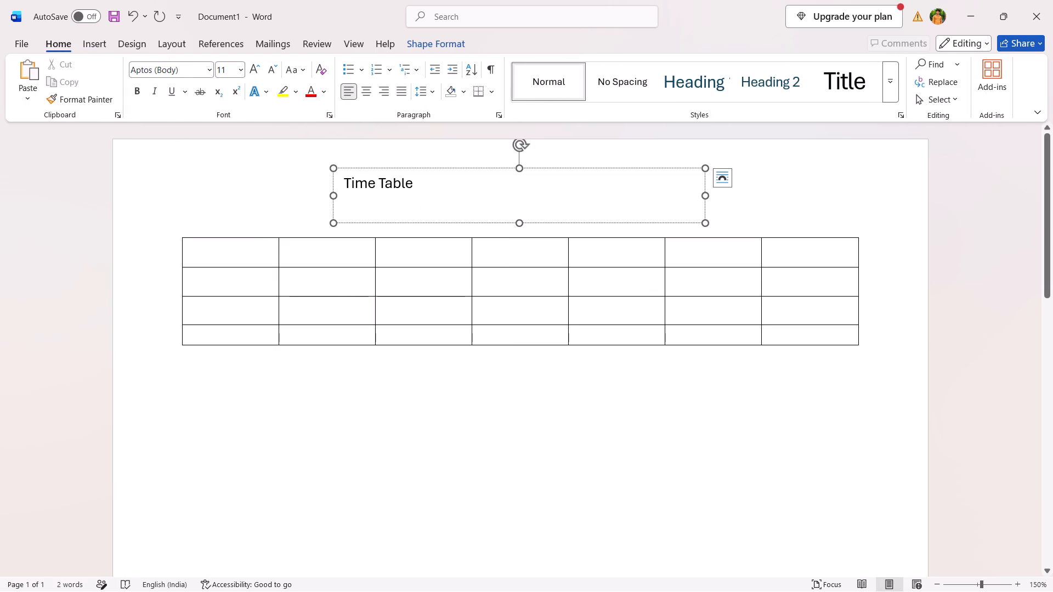
pyautogui.moveTo(707, 199); pyautogui.dragTo(470, 192)
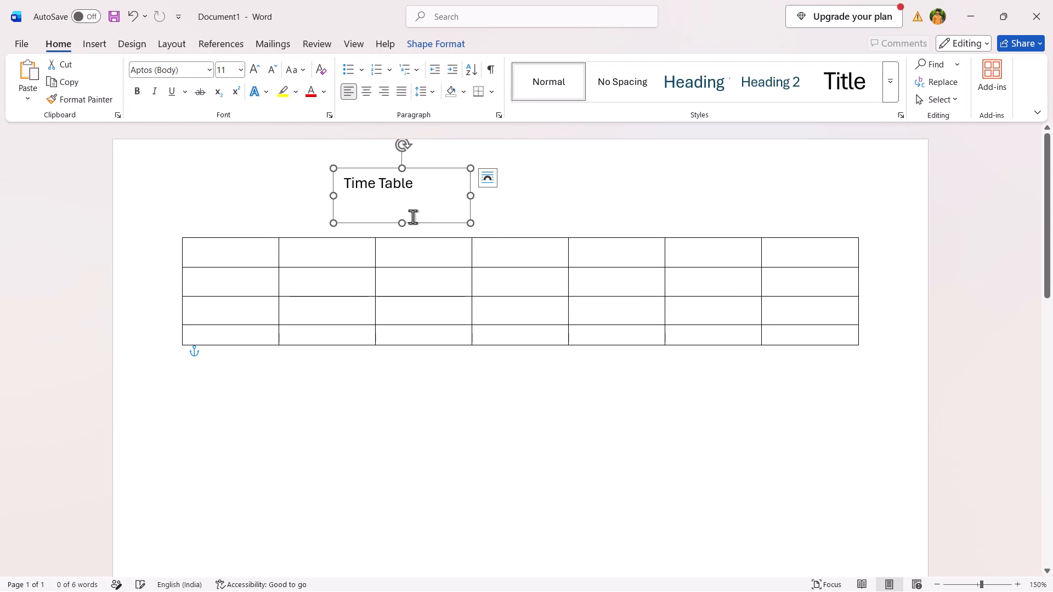
pyautogui.moveTo(420, 224); pyautogui.dragTo(560, 252)
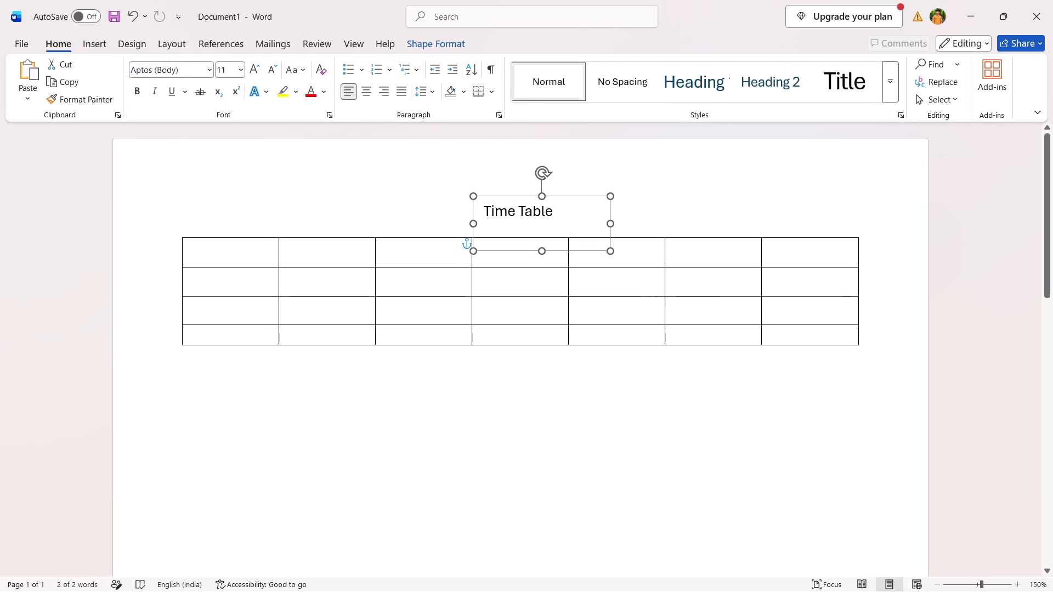
pyautogui.moveTo(560, 252); pyautogui.dragTo(544, 239)
pyautogui.click(555, 488)
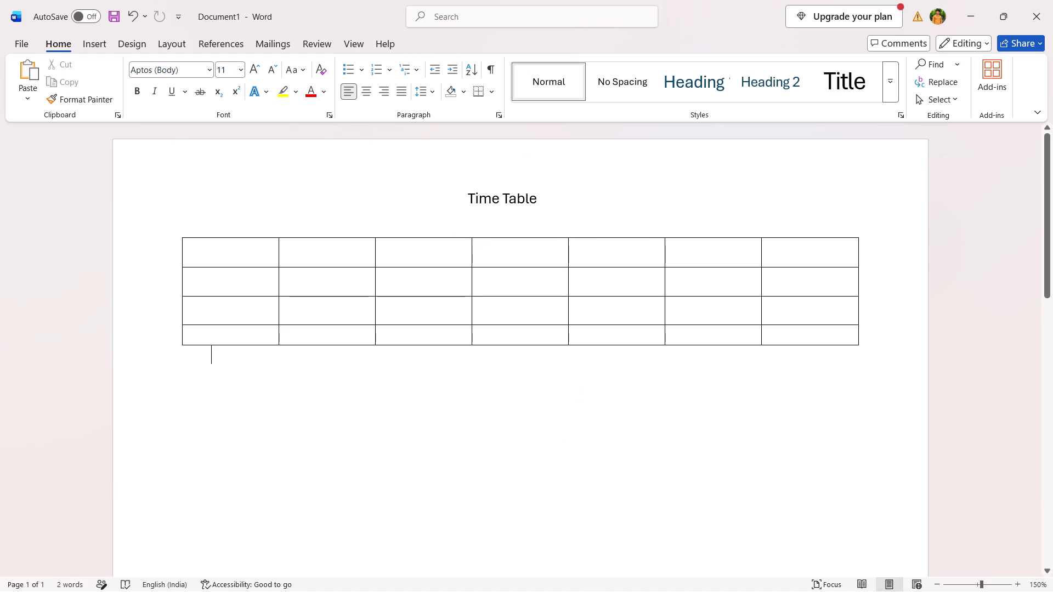
# Enter the heading "Day" in the first cell of the table's top row, starting with a capital letter.
pyautogui.click(288, 252)
pyautogui.click(257, 242)
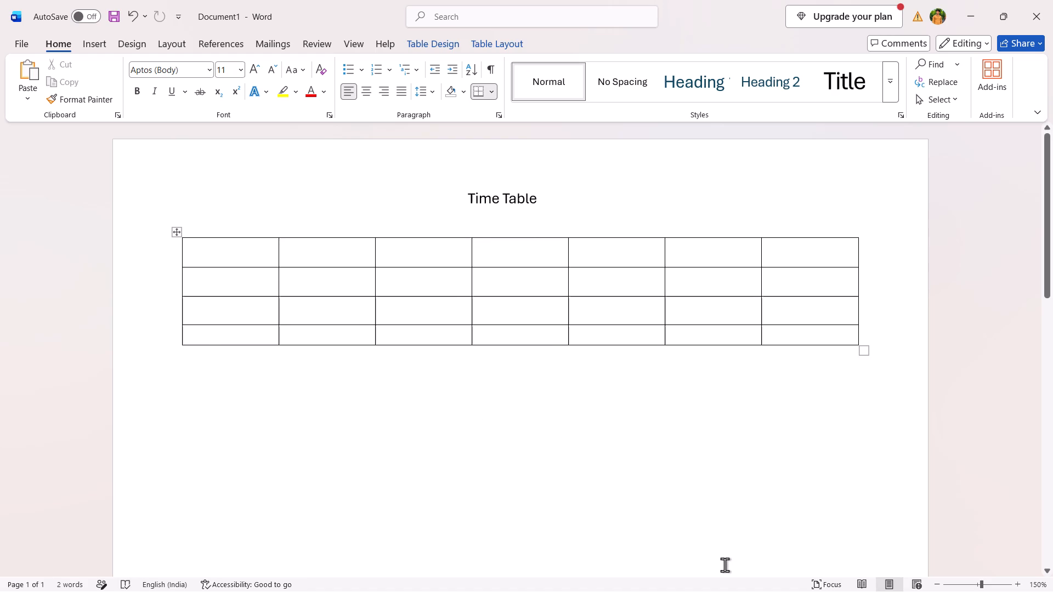
pyautogui.press('d')
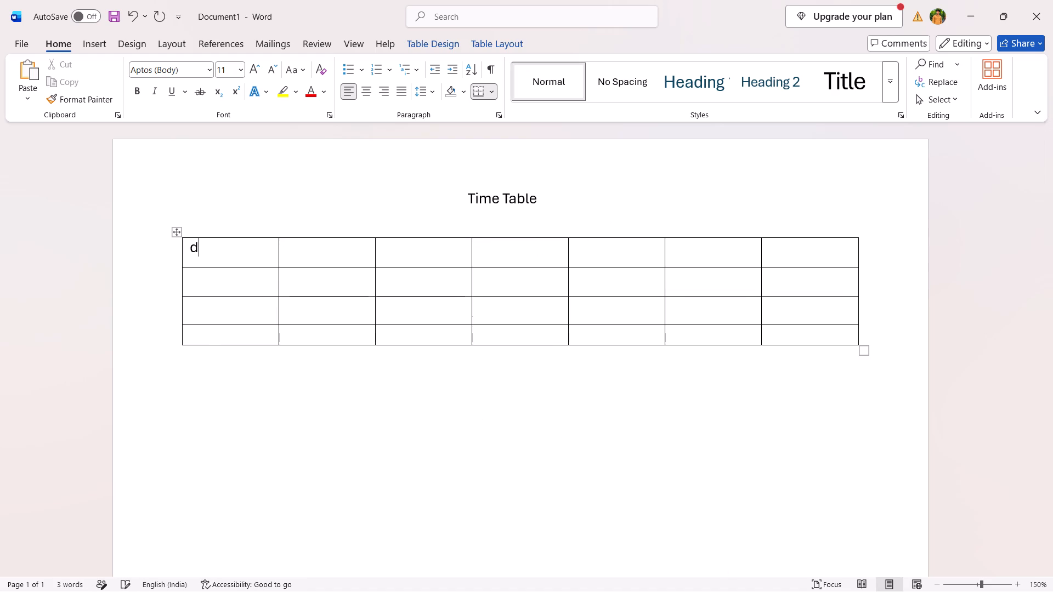
pyautogui.press('a')
pyautogui.press('y')
pyautogui.press('BackSpace')
pyautogui.press('BackSpace')
pyautogui.press('BackSpace')
pyautogui.write('Day')
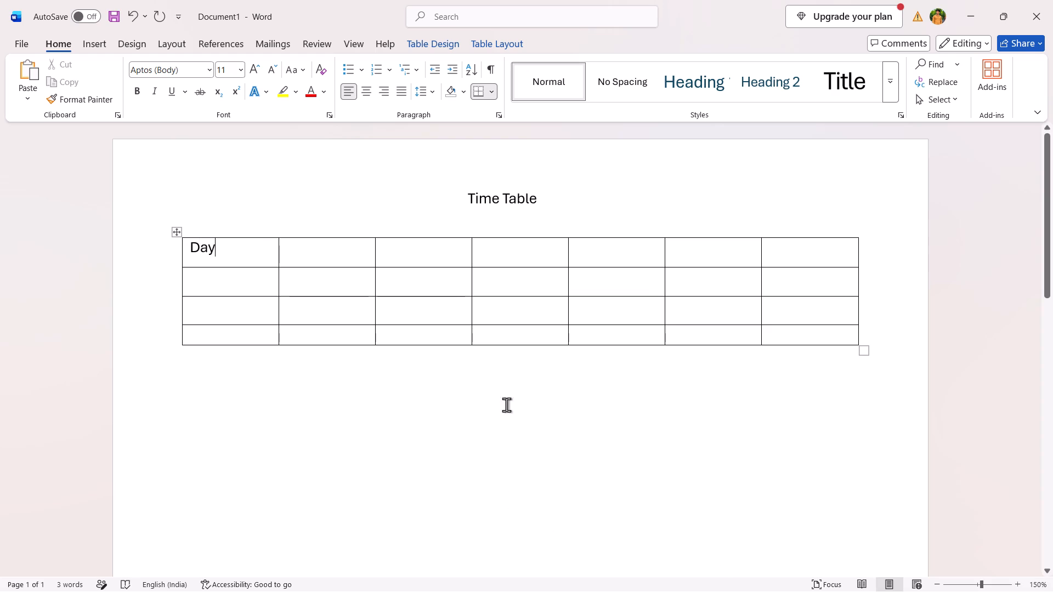
# Enter the heading "Time" in the second cell of the top row, starting with a capital letter.
pyautogui.click(325, 255)
pyautogui.write('time')
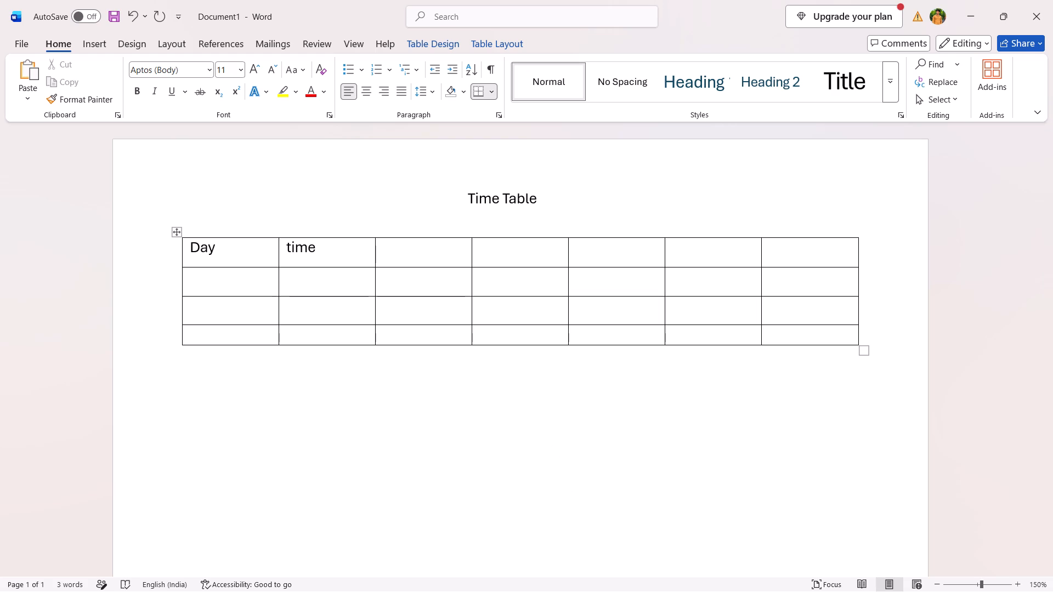
pyautogui.click(422, 249)
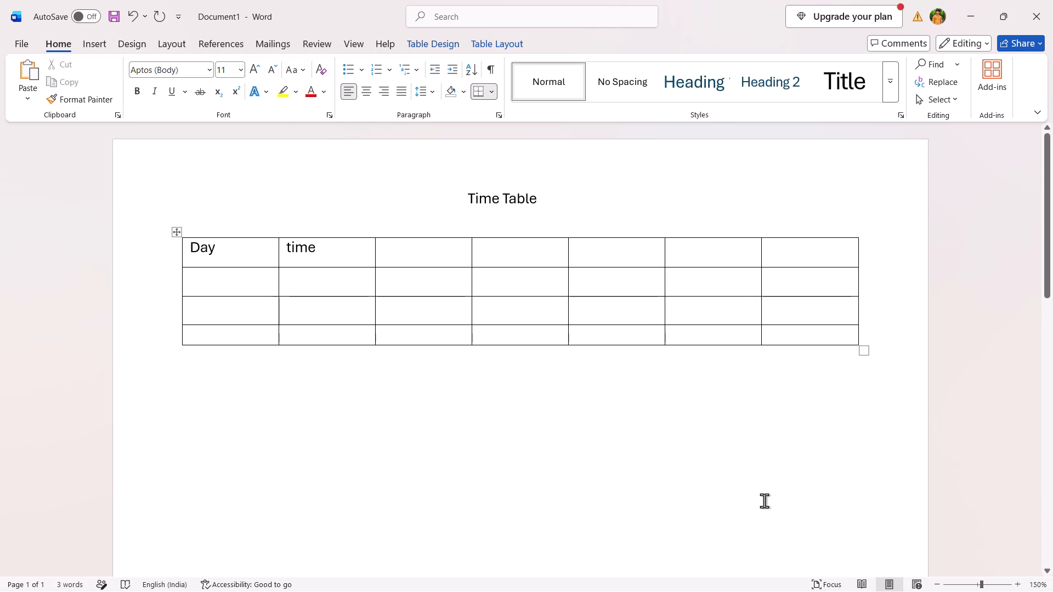
pyautogui.click(288, 243)
pyautogui.click(295, 244)
pyautogui.press('BackSpace')
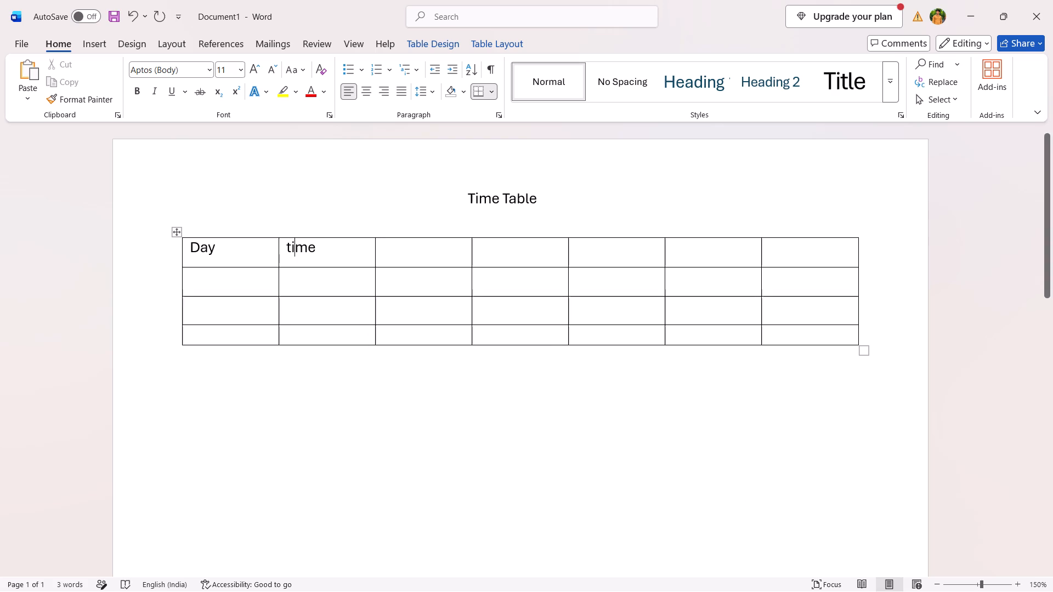
pyautogui.press('BackSpace')
pyautogui.write('Ti')
pyautogui.press('Right')
pyautogui.press('Right')
pyautogui.press('Right')
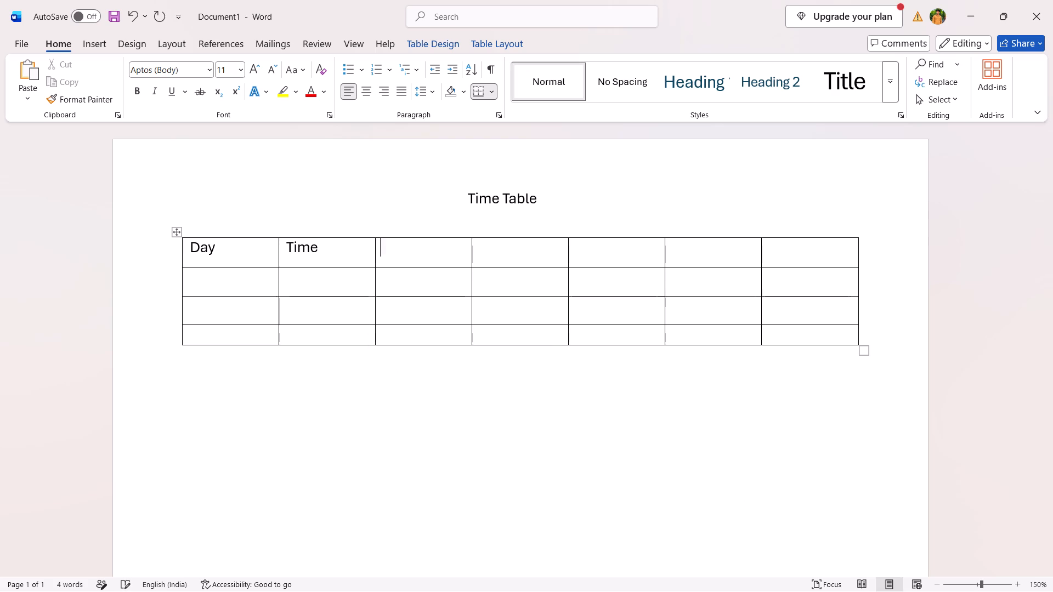
pyautogui.press('Right')
pyautogui.press('Left')
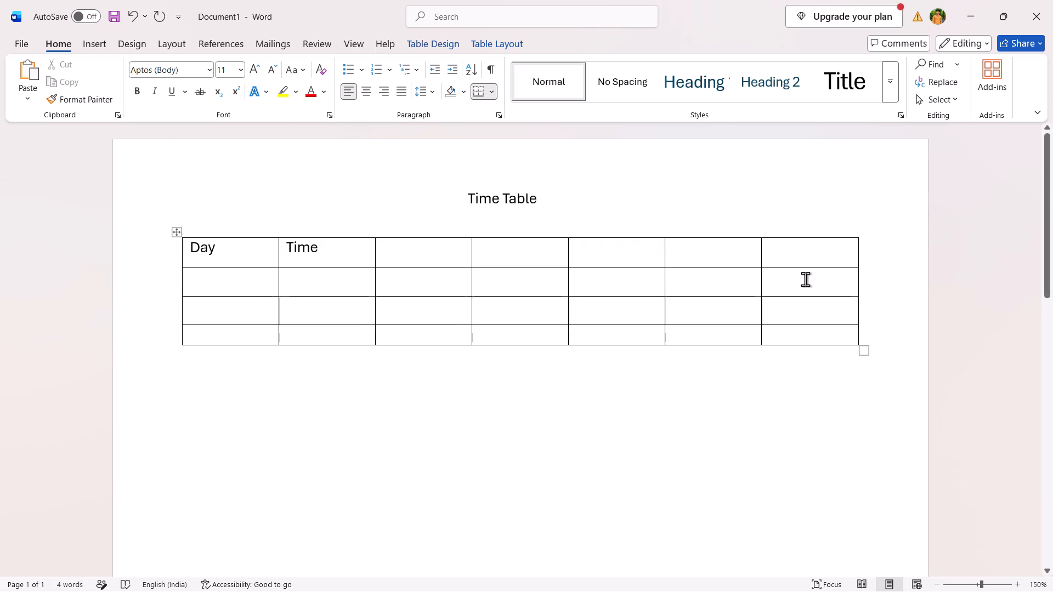
# Enter the subject headings "DSA" and "COA" in the third and fourth cells of the top row.
pyautogui.click(397, 251)
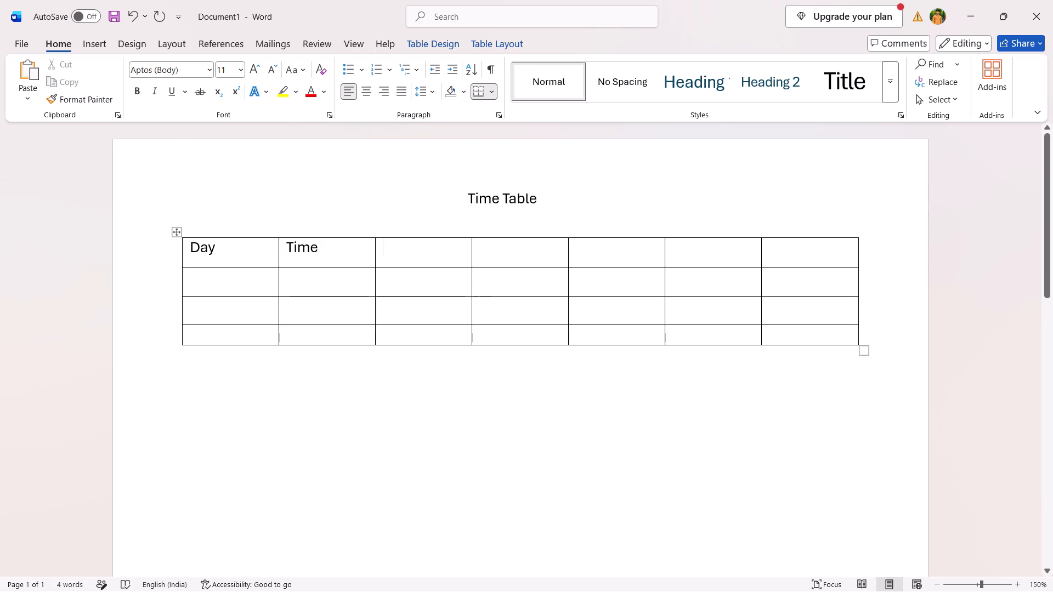
pyautogui.press('space')
pyautogui.write('DSA')
pyautogui.press('Tab')
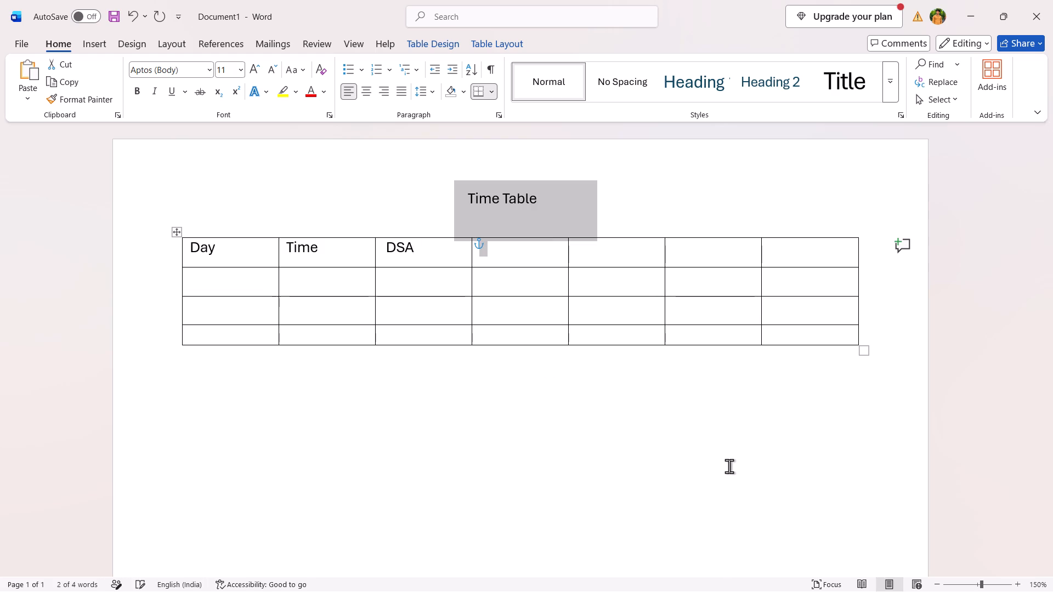
pyautogui.click(729, 466)
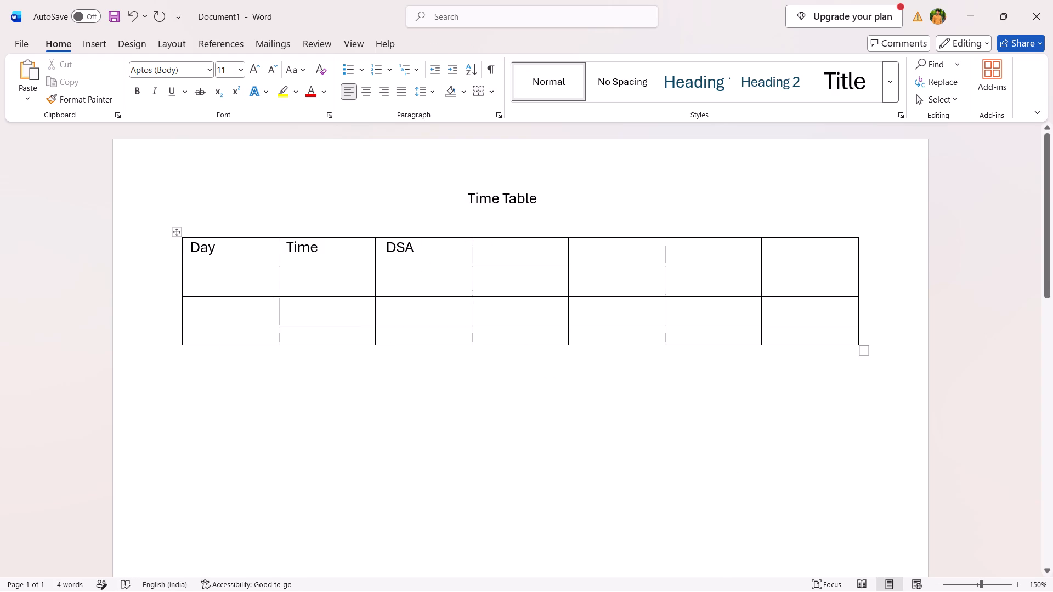
pyautogui.click(514, 255)
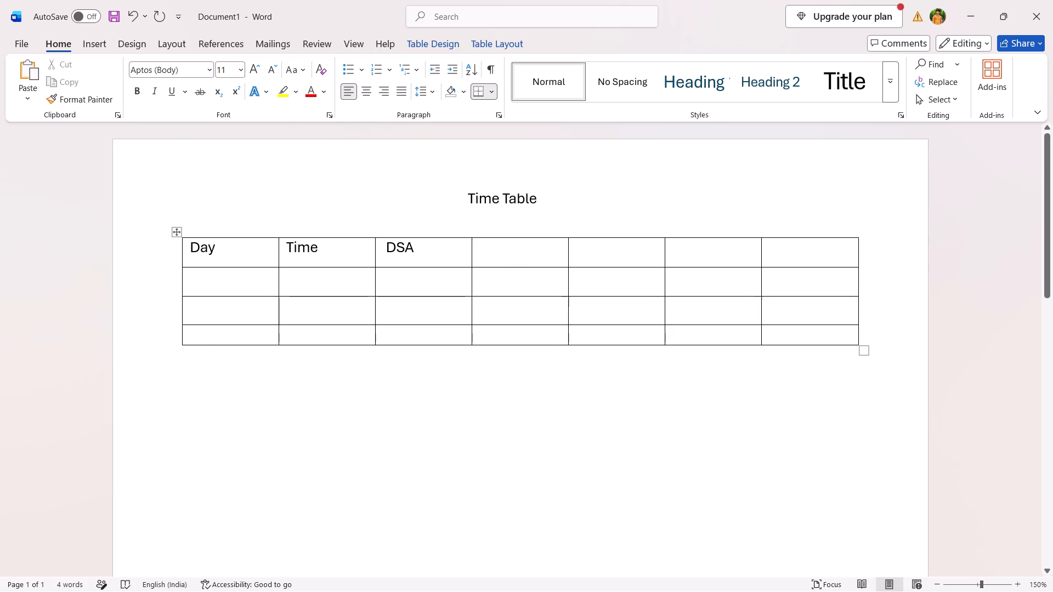
pyautogui.hotkey('shift', 'c')
pyautogui.hotkey('shift', 'o')
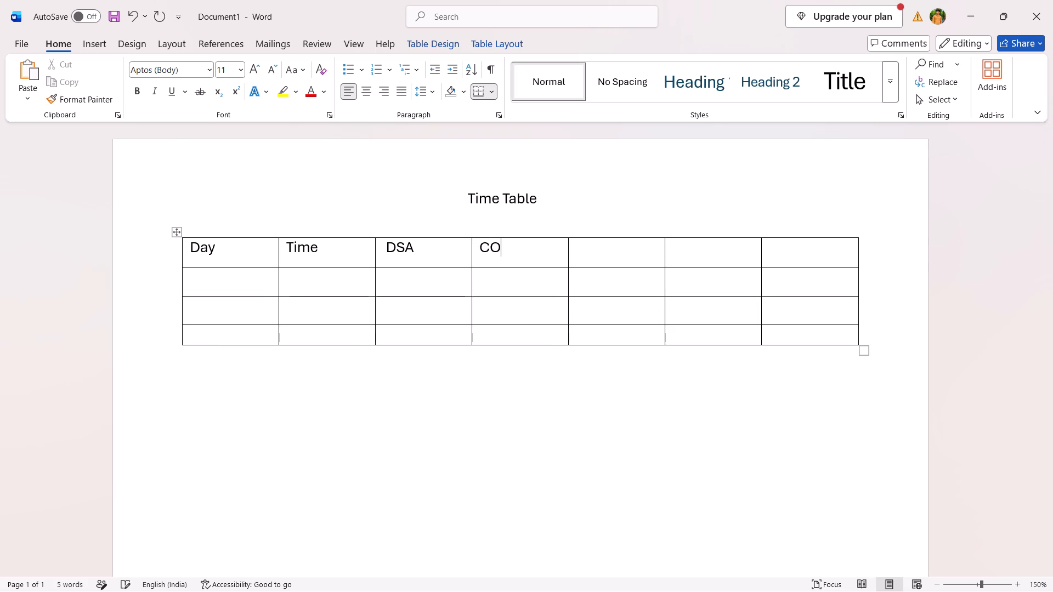
pyautogui.hotkey('shift', 'a')
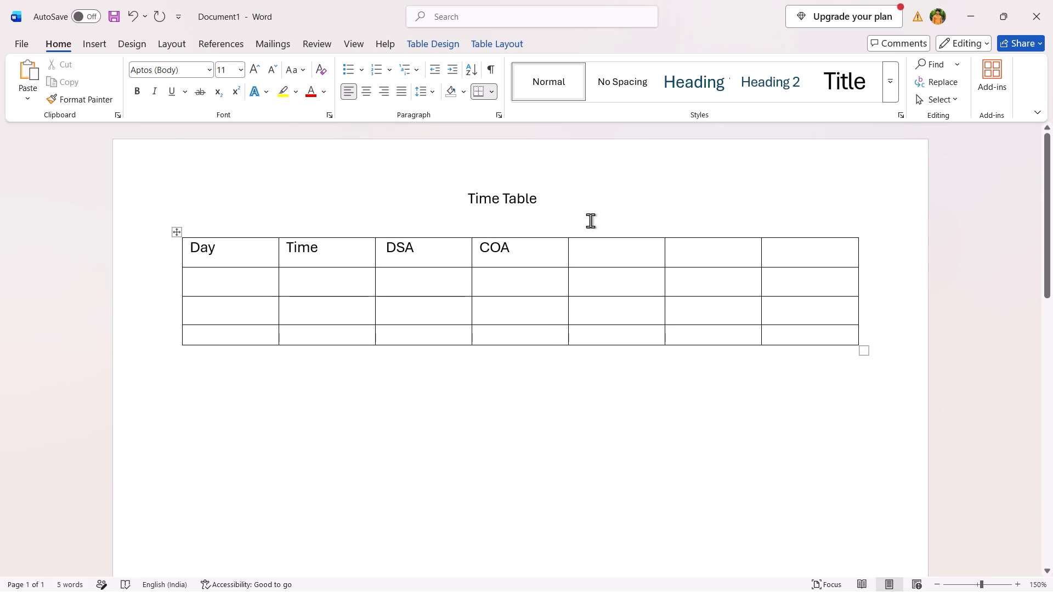
# Enter the subject headings "MATH" and "OS" in the fifth and sixth cells of the table's top row.
pyautogui.click(603, 253)
pyautogui.hotkey('shift', 'm')
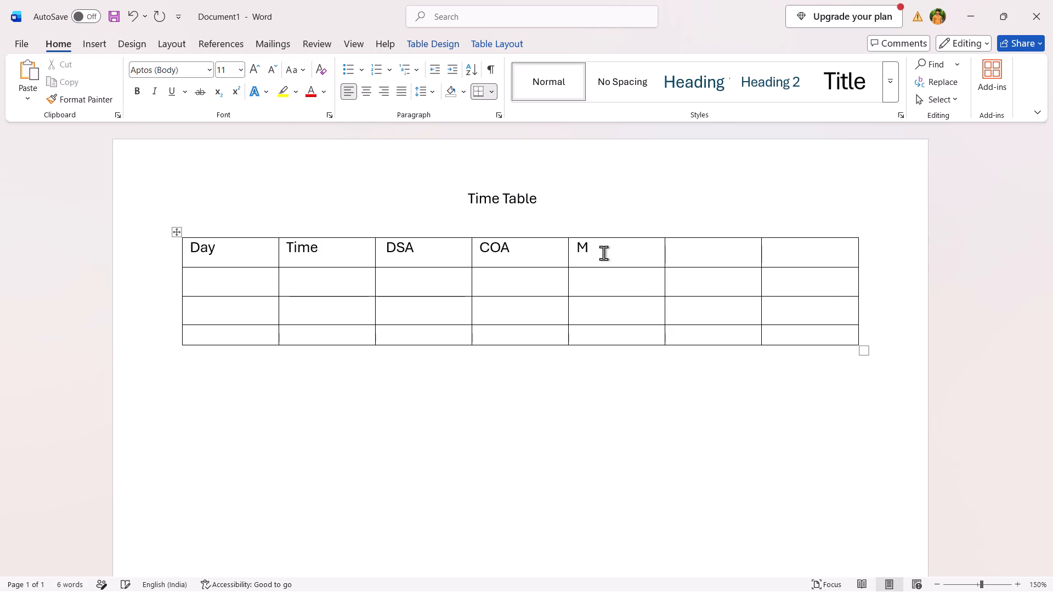
pyautogui.hotkey('shift', 'a')
pyautogui.hotkey('shift', 't')
pyautogui.hotkey('shift', 'h')
pyautogui.press('Right')
pyautogui.hotkey('shift', 'o')
pyautogui.hotkey('shift', 's')
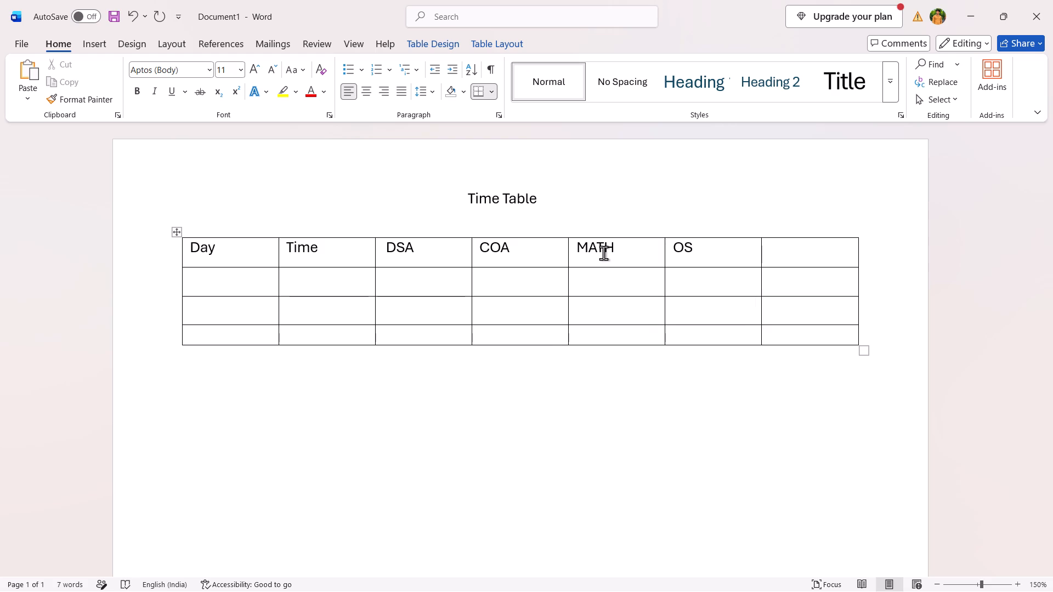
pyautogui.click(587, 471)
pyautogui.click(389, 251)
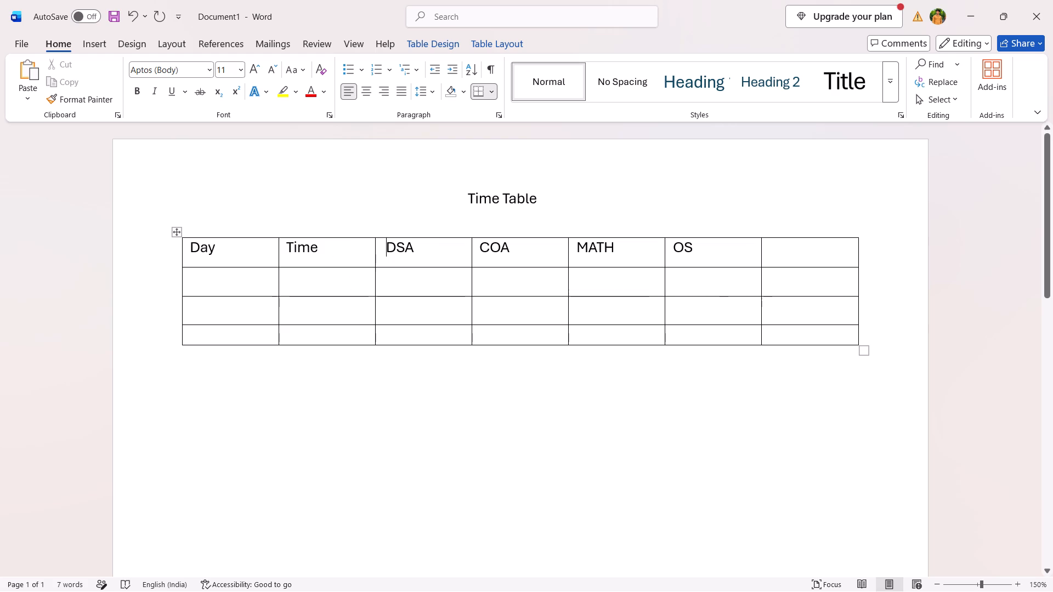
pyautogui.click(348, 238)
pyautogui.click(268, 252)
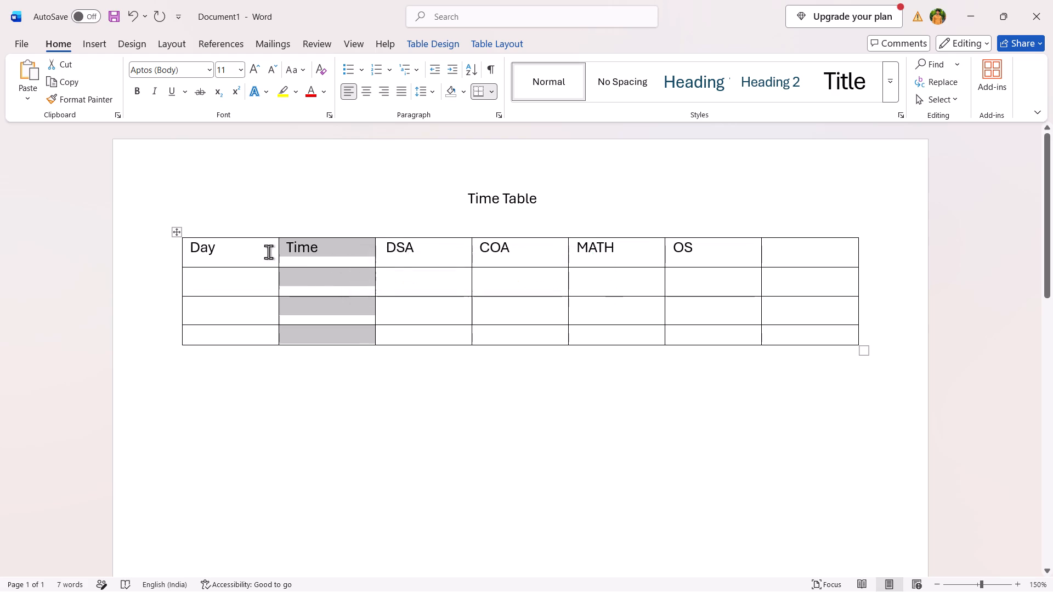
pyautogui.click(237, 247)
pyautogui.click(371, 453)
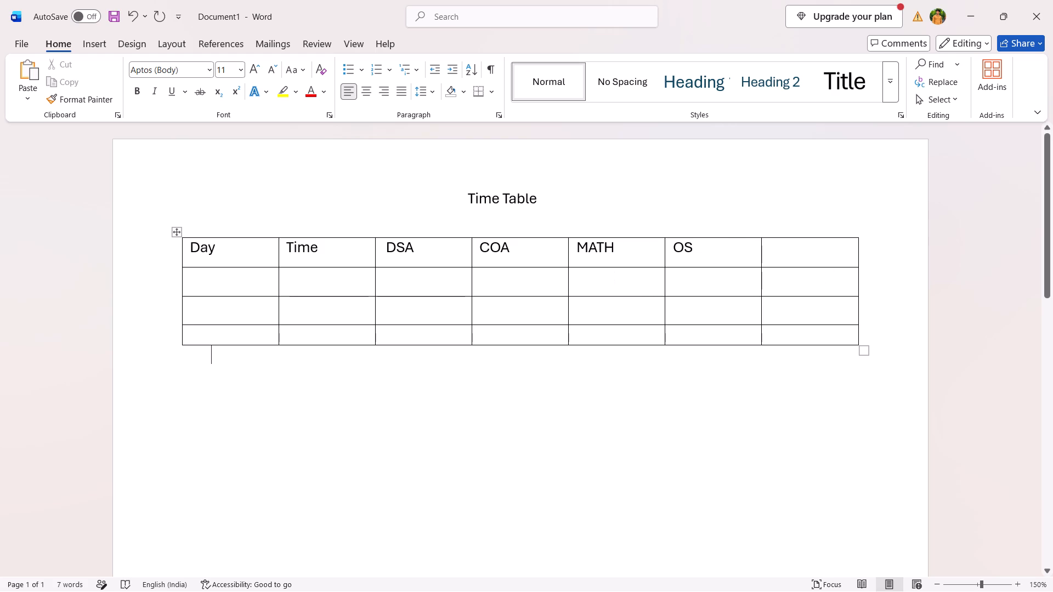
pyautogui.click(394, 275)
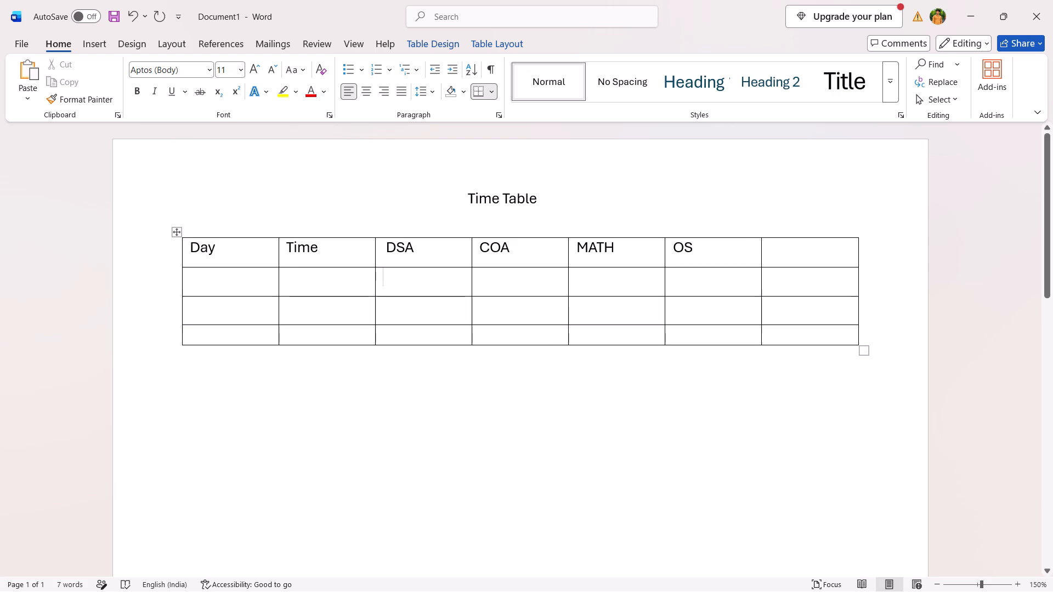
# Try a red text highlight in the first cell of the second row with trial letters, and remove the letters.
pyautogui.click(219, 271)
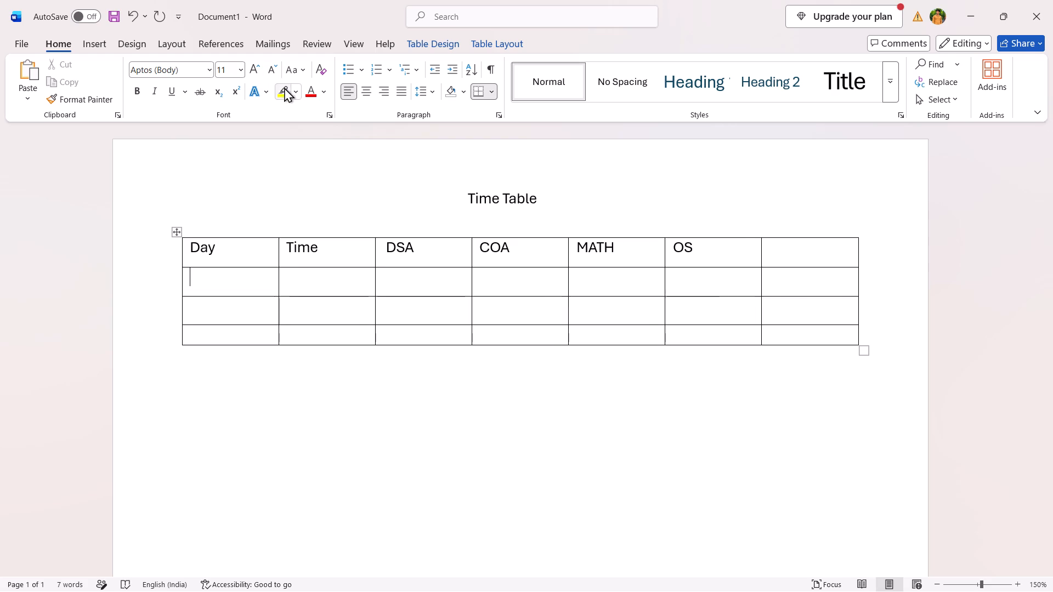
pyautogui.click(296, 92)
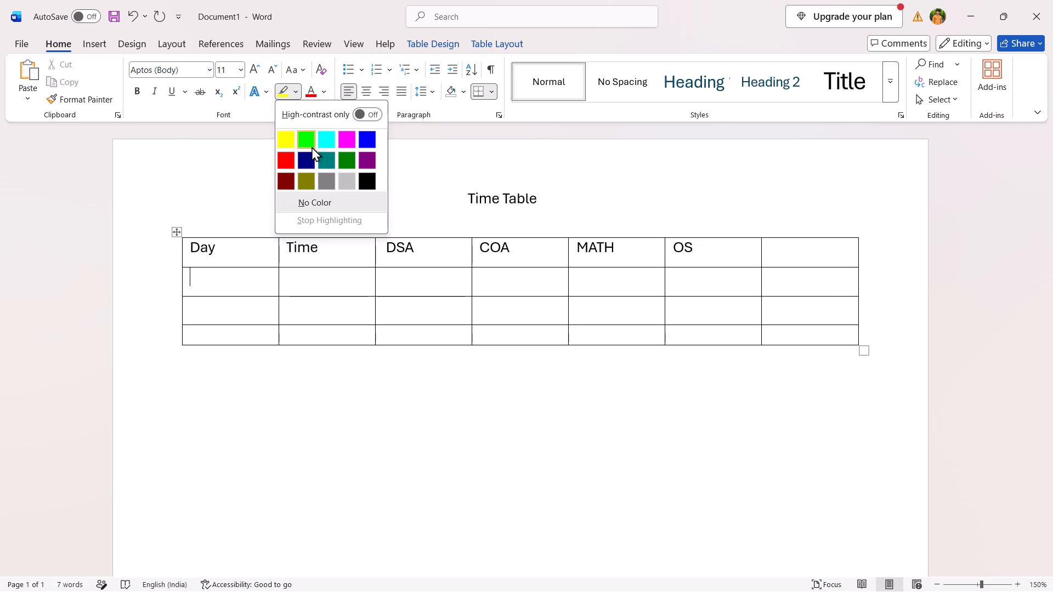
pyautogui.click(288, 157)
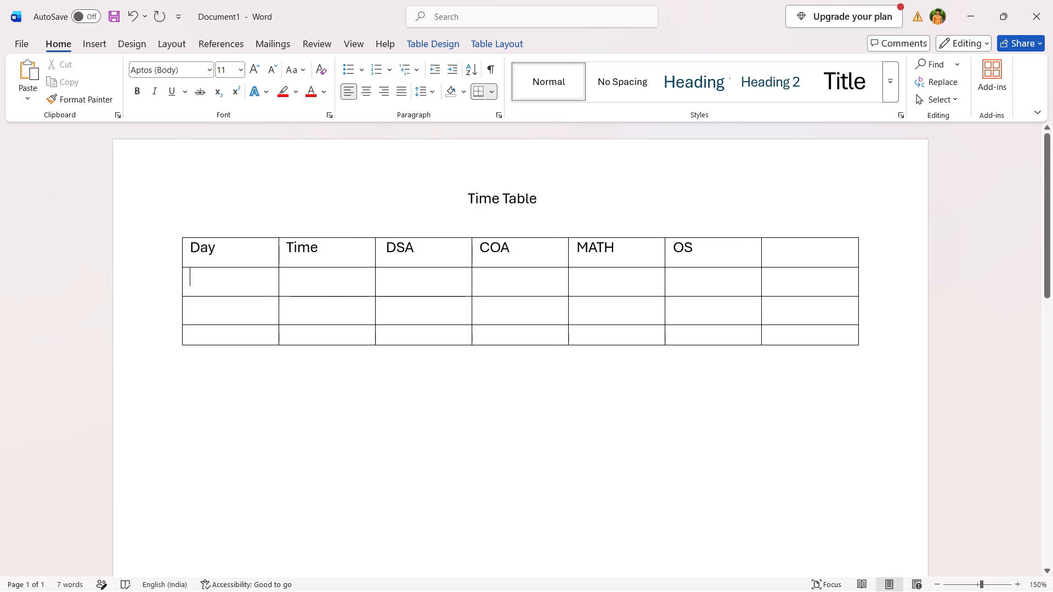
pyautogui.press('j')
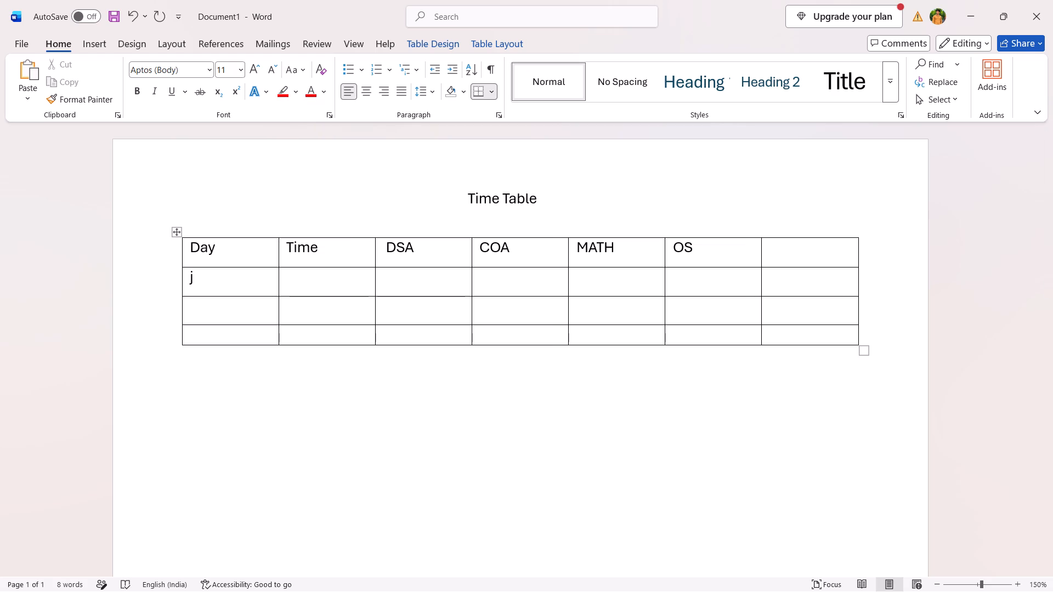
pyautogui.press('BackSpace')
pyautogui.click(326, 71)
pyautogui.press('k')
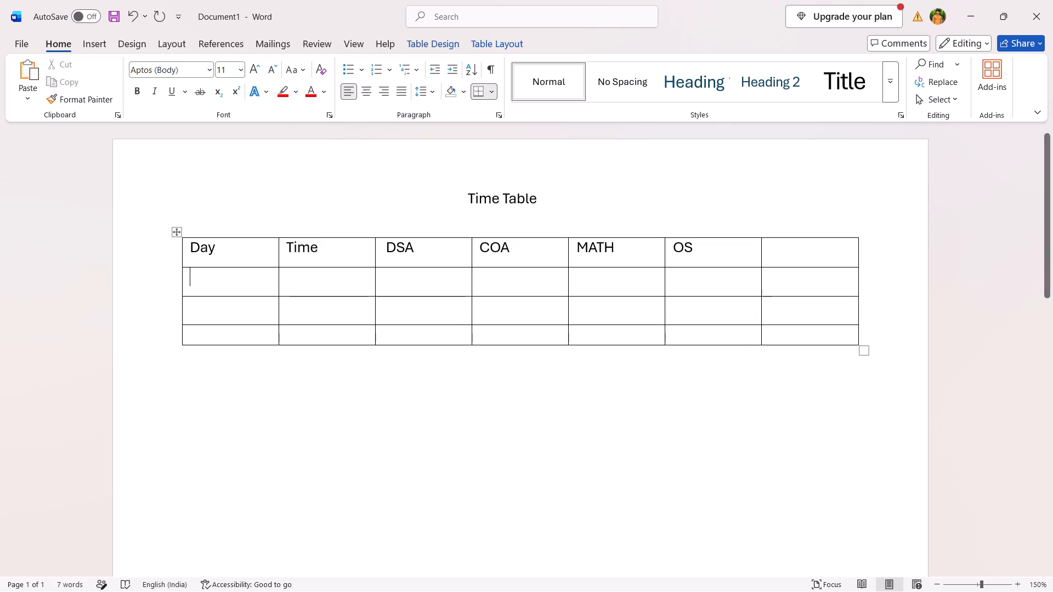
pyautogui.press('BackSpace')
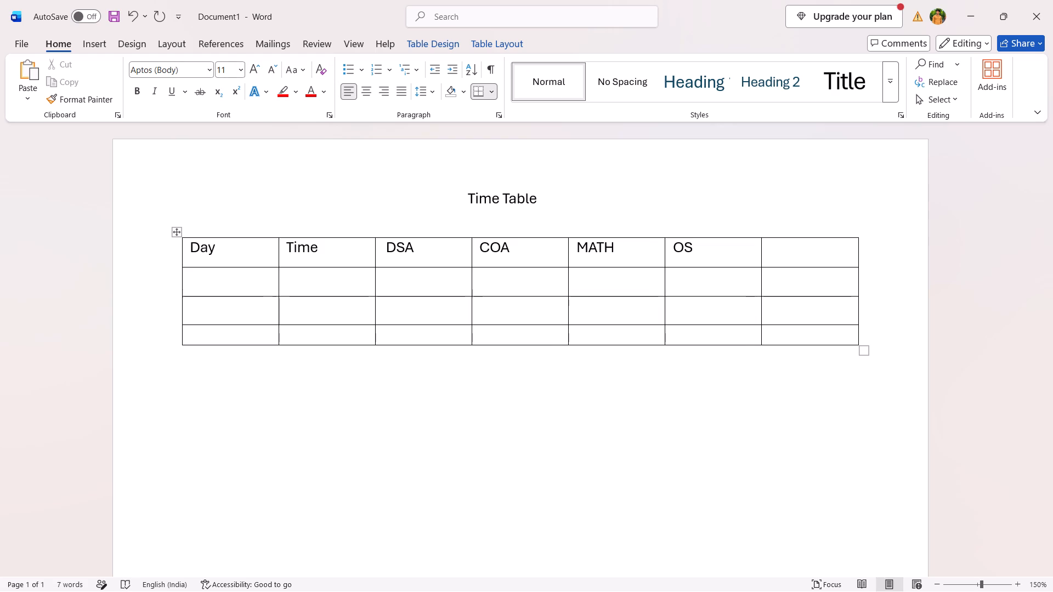
# Enter the day initials "M", "T" and "W" down the Day column in the three rows below the heading.
pyautogui.hotkey('shift', 'm')
pyautogui.press('Down')
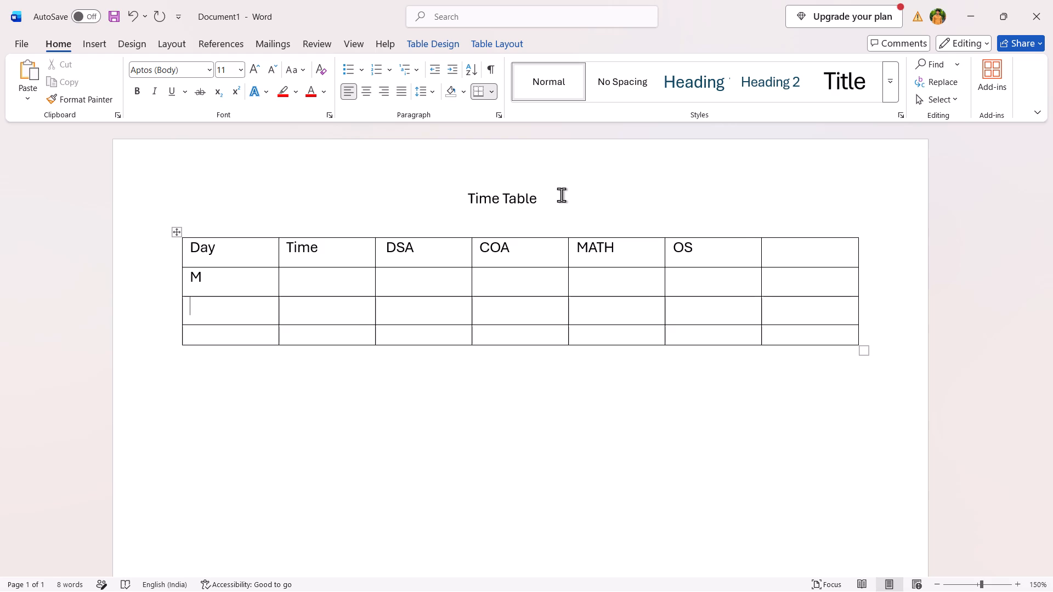
pyautogui.hotkey('shift', 't')
pyautogui.press('Down')
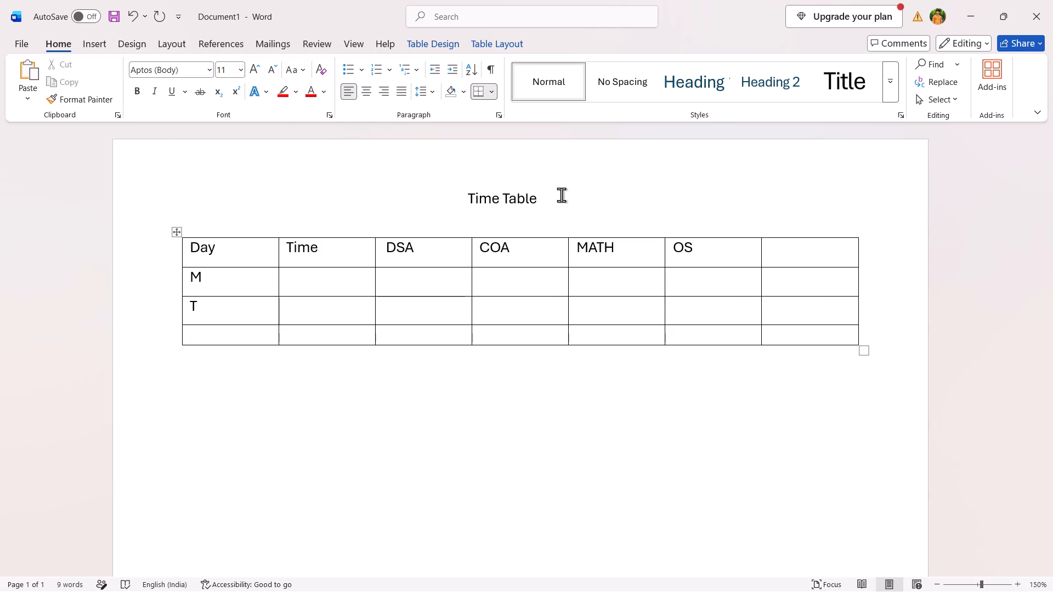
pyautogui.hotkey('shift', 'w')
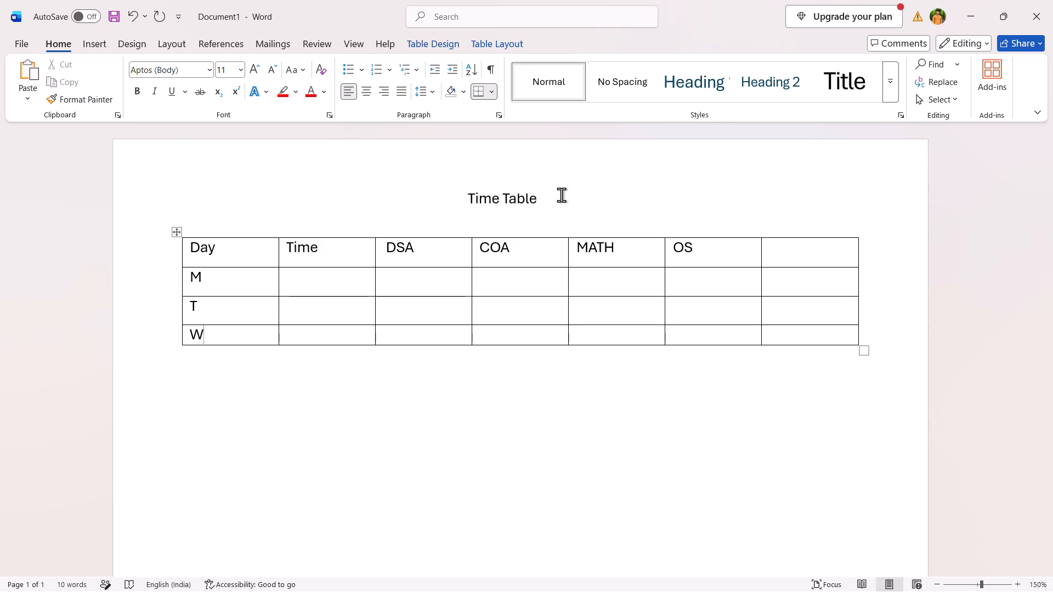
pyautogui.click(320, 367)
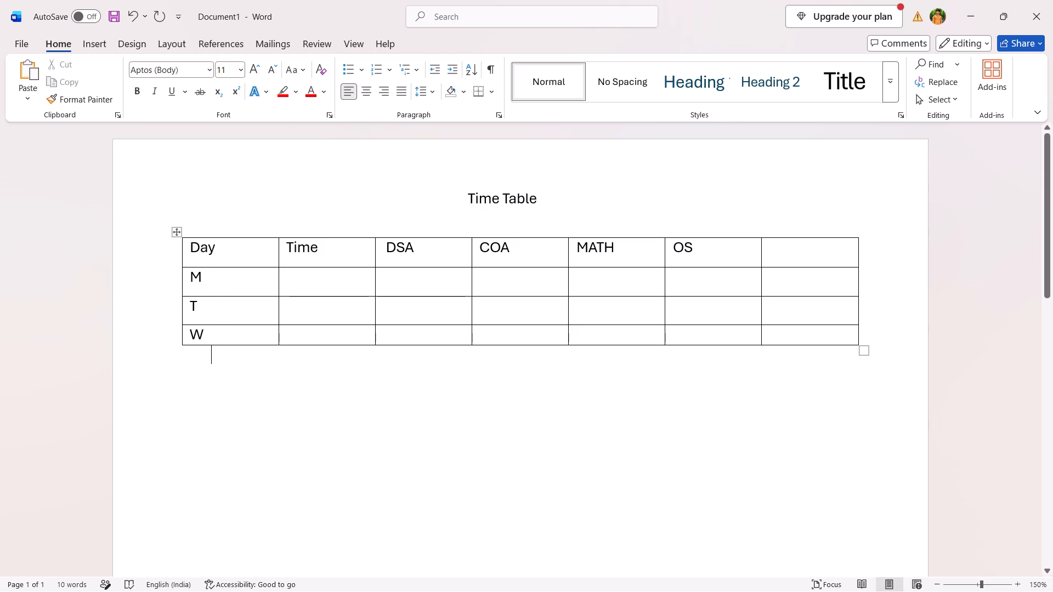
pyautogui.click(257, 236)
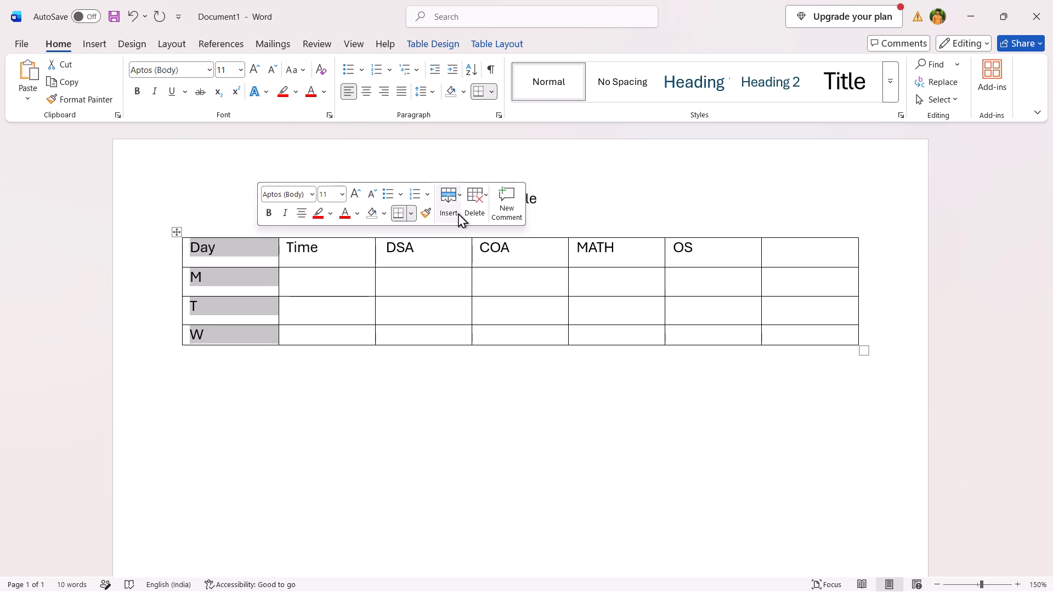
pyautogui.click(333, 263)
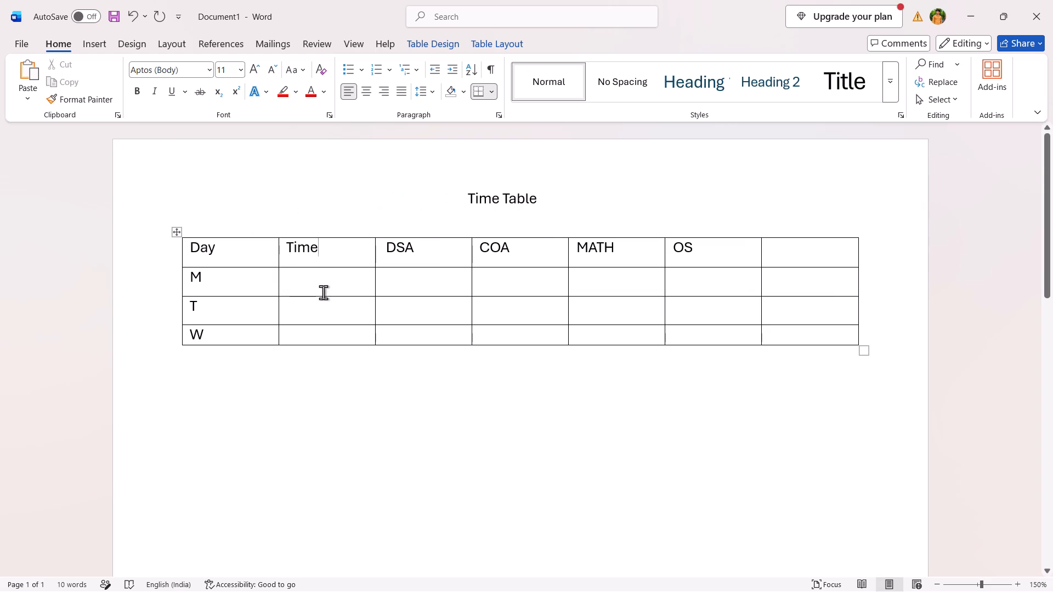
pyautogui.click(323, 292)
# Delete the cells of the empty column after OS, using the option to shift cells left.
pyautogui.click(816, 346)
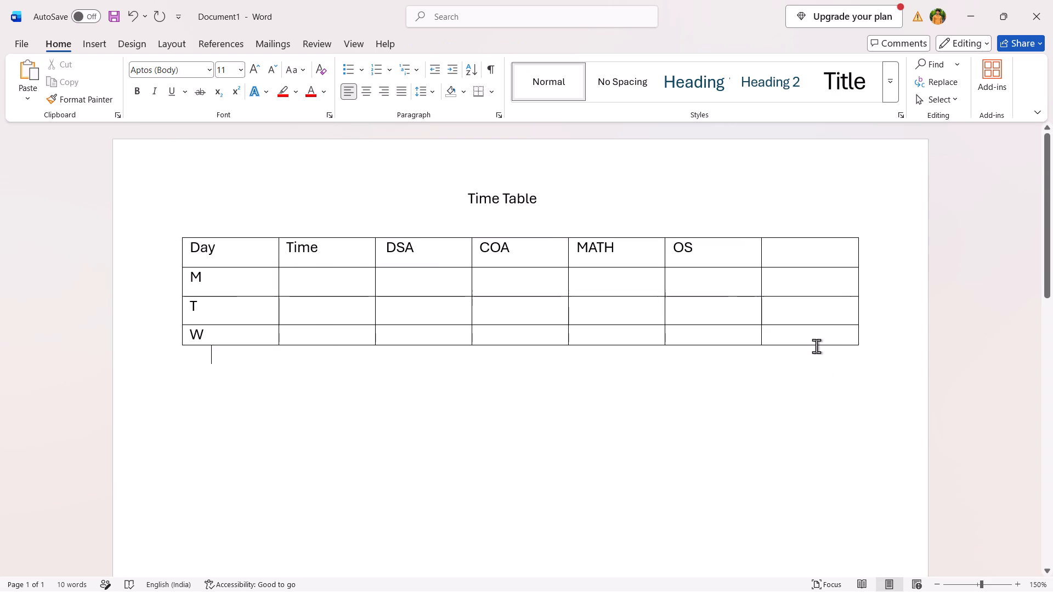
pyautogui.click(819, 317)
pyautogui.click(833, 251)
pyautogui.click(831, 236)
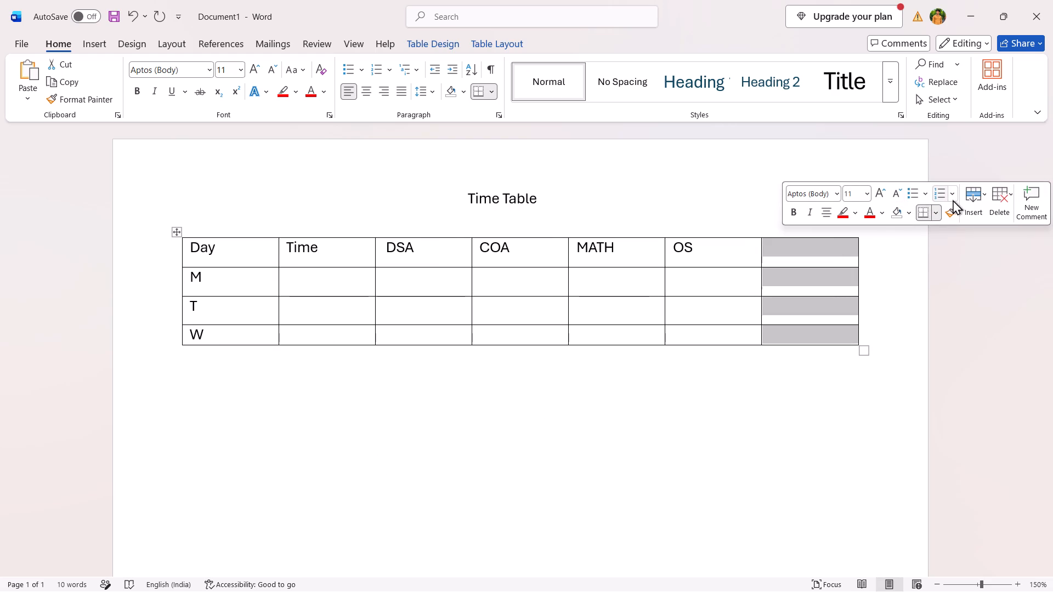
pyautogui.click(1001, 202)
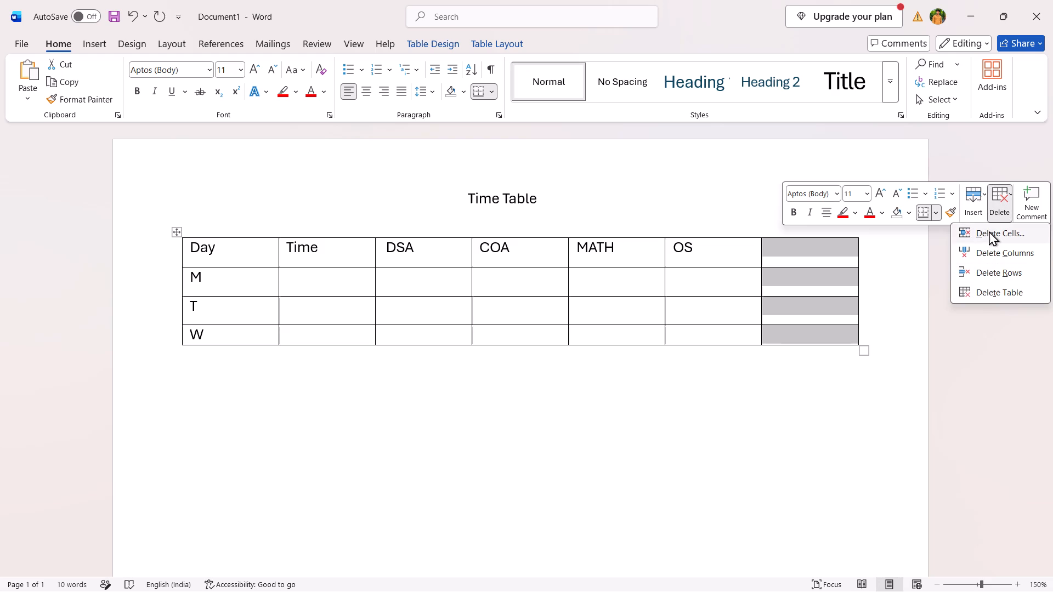
pyautogui.click(989, 231)
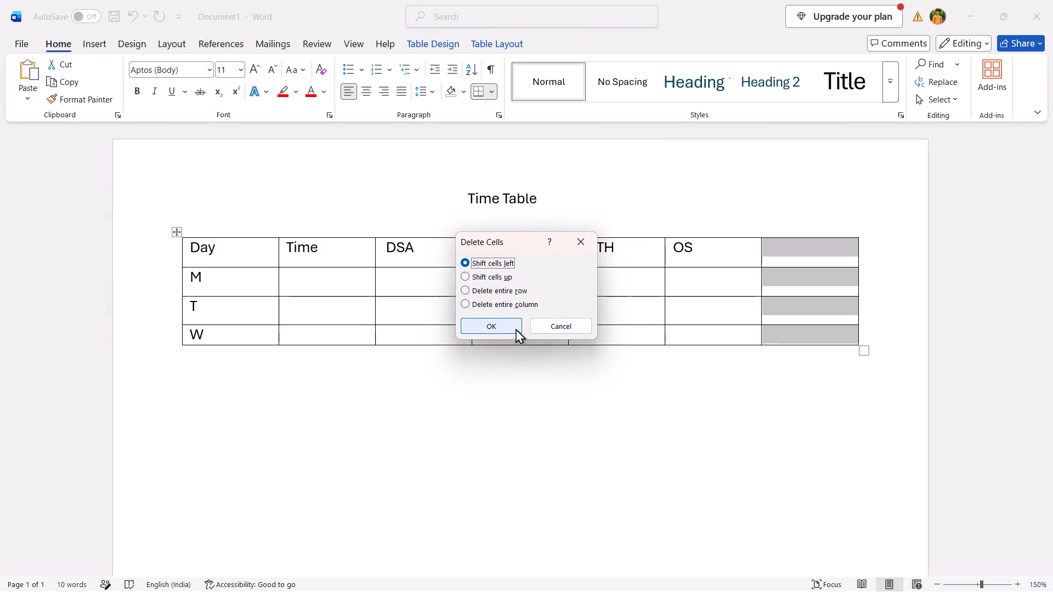
pyautogui.click(495, 328)
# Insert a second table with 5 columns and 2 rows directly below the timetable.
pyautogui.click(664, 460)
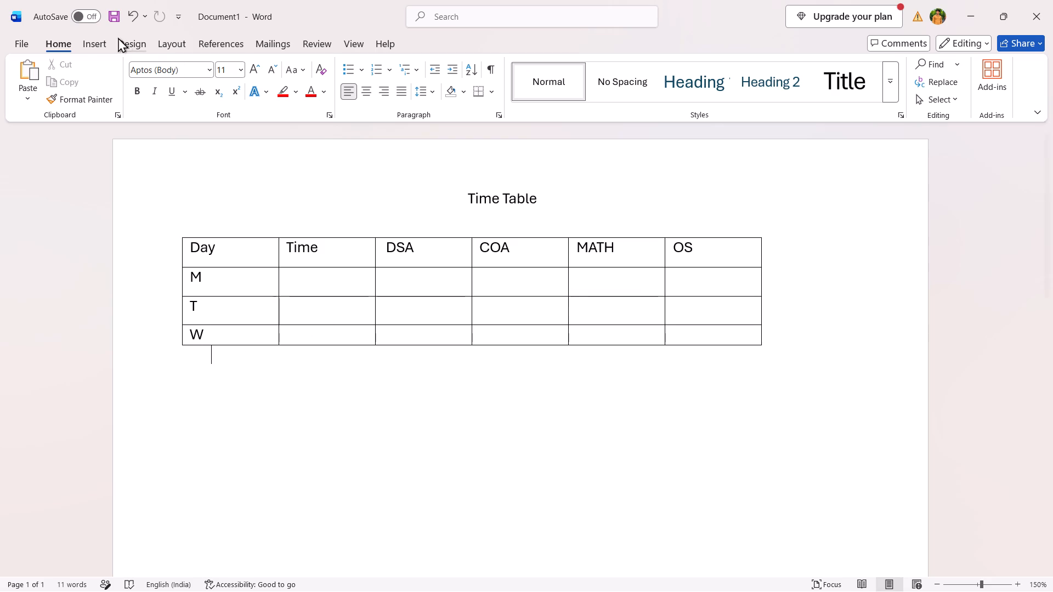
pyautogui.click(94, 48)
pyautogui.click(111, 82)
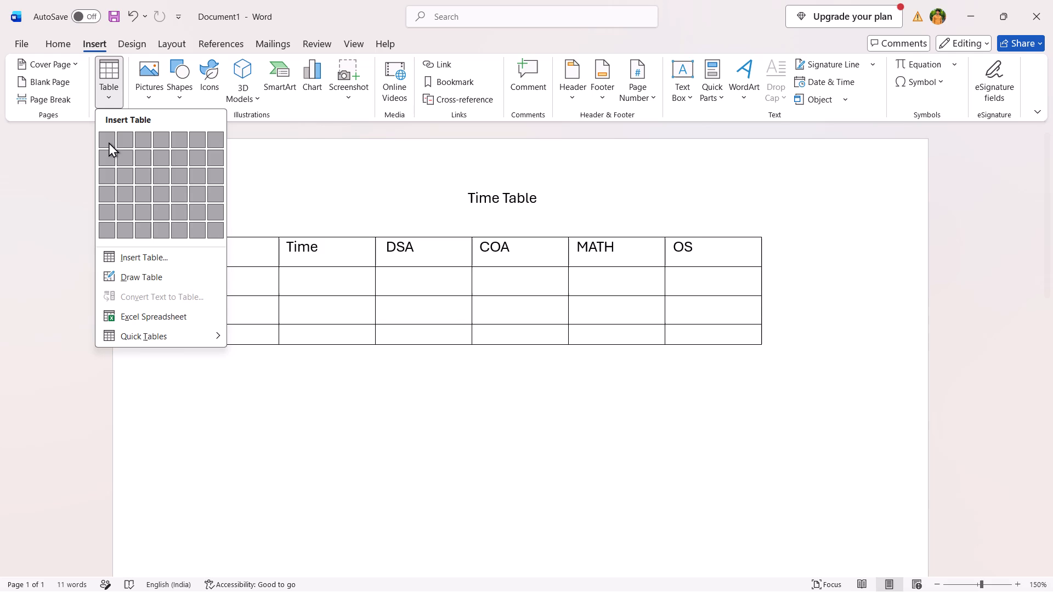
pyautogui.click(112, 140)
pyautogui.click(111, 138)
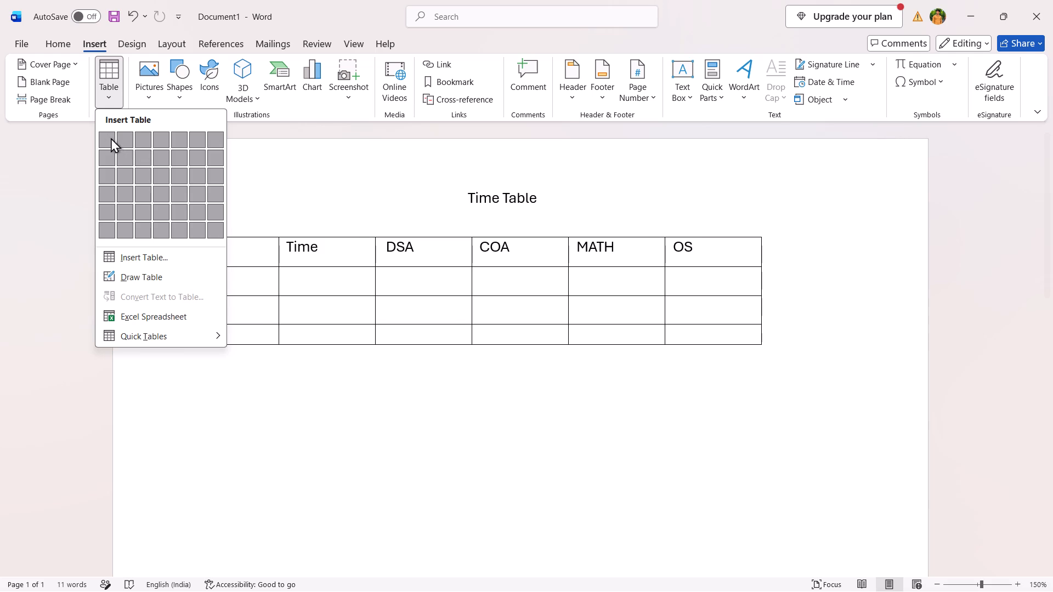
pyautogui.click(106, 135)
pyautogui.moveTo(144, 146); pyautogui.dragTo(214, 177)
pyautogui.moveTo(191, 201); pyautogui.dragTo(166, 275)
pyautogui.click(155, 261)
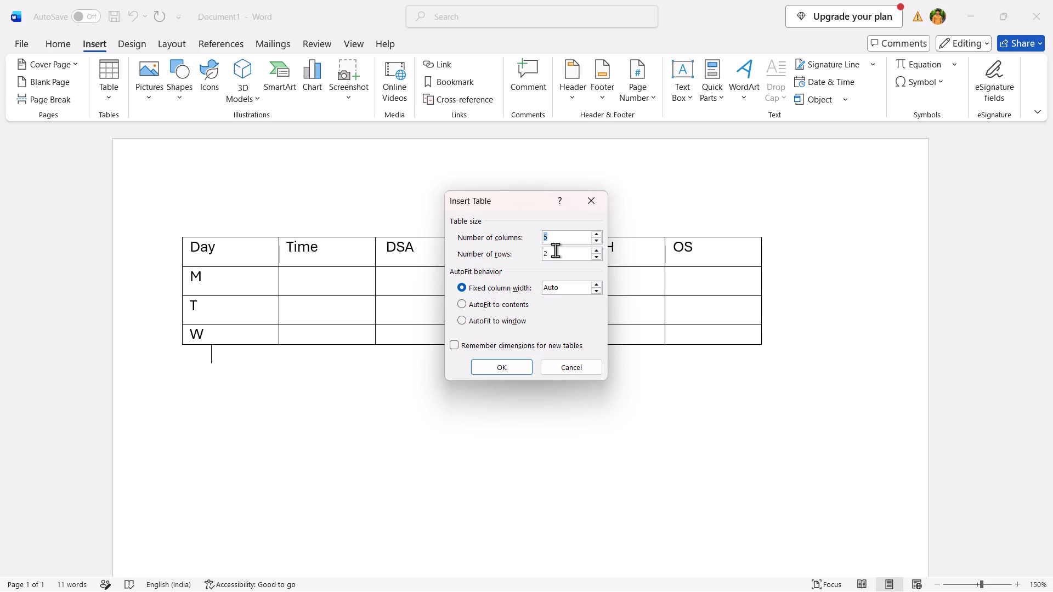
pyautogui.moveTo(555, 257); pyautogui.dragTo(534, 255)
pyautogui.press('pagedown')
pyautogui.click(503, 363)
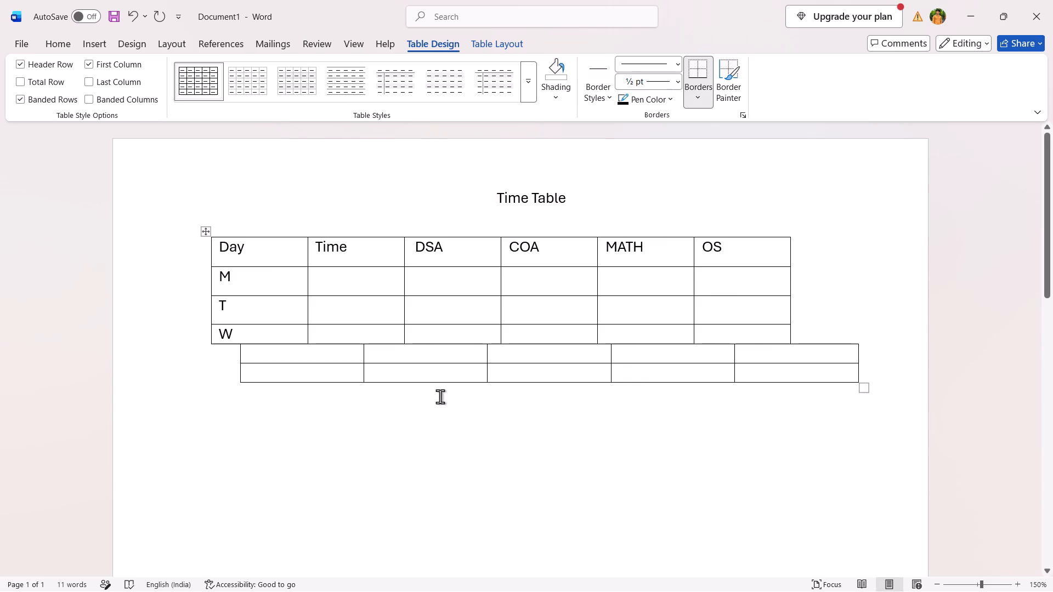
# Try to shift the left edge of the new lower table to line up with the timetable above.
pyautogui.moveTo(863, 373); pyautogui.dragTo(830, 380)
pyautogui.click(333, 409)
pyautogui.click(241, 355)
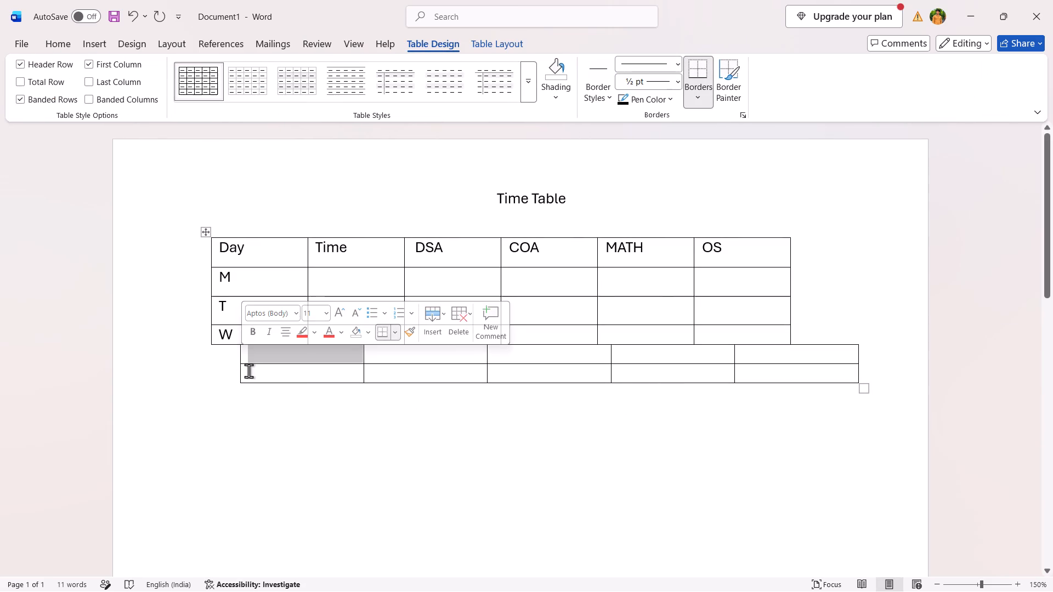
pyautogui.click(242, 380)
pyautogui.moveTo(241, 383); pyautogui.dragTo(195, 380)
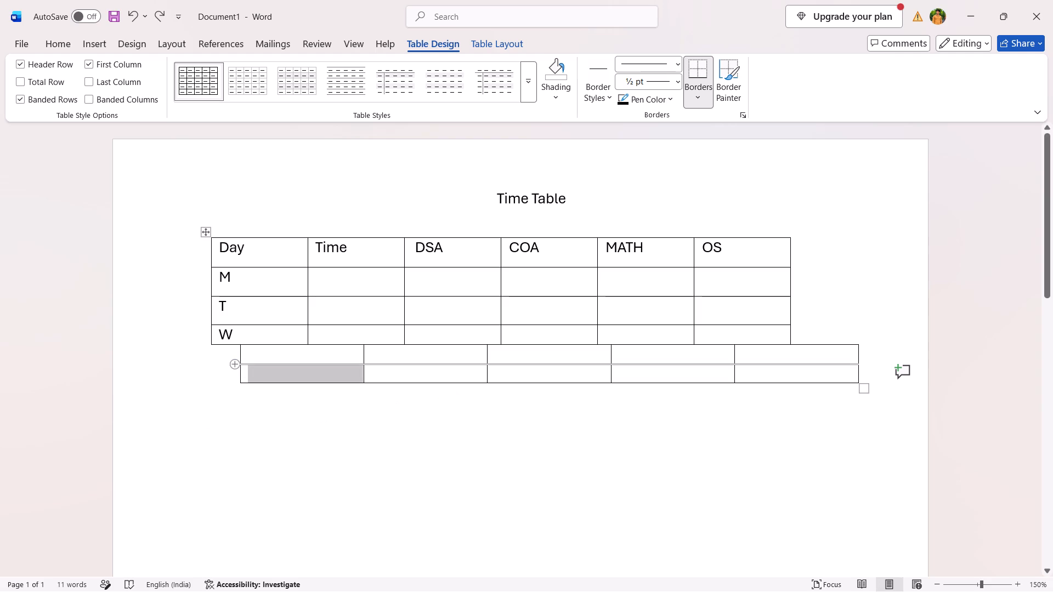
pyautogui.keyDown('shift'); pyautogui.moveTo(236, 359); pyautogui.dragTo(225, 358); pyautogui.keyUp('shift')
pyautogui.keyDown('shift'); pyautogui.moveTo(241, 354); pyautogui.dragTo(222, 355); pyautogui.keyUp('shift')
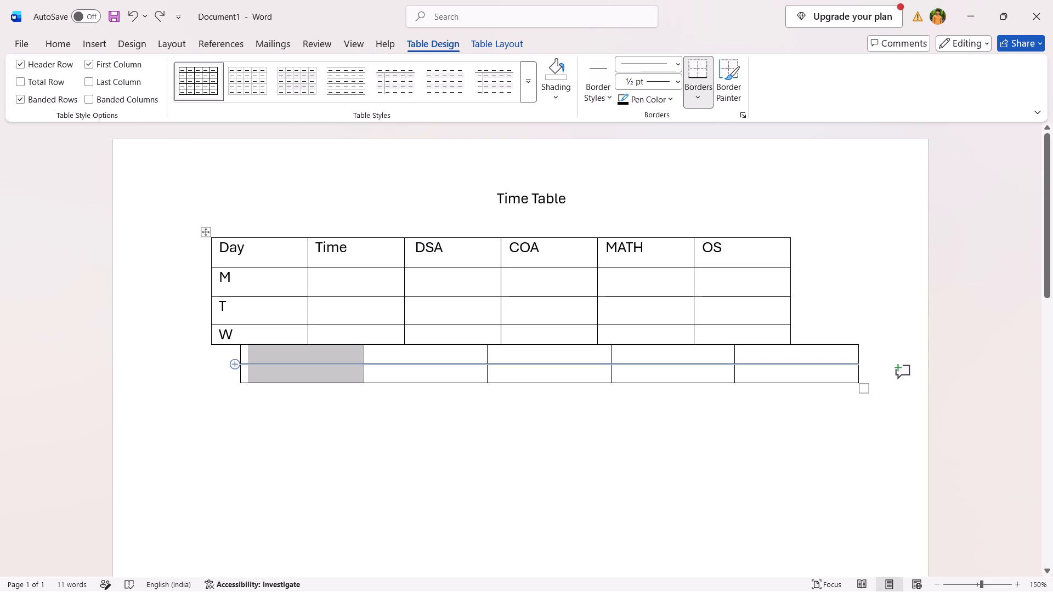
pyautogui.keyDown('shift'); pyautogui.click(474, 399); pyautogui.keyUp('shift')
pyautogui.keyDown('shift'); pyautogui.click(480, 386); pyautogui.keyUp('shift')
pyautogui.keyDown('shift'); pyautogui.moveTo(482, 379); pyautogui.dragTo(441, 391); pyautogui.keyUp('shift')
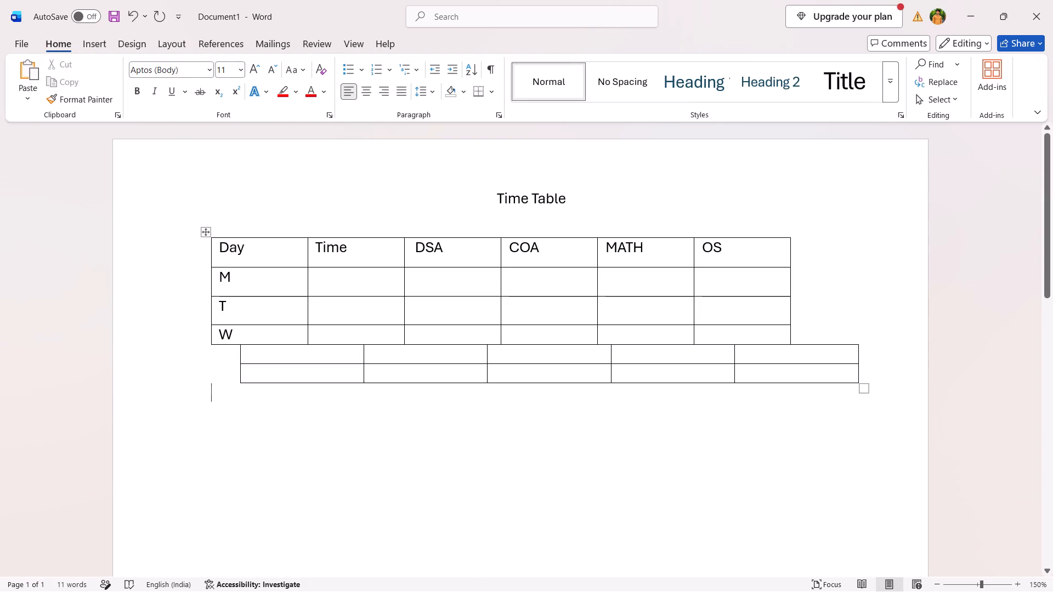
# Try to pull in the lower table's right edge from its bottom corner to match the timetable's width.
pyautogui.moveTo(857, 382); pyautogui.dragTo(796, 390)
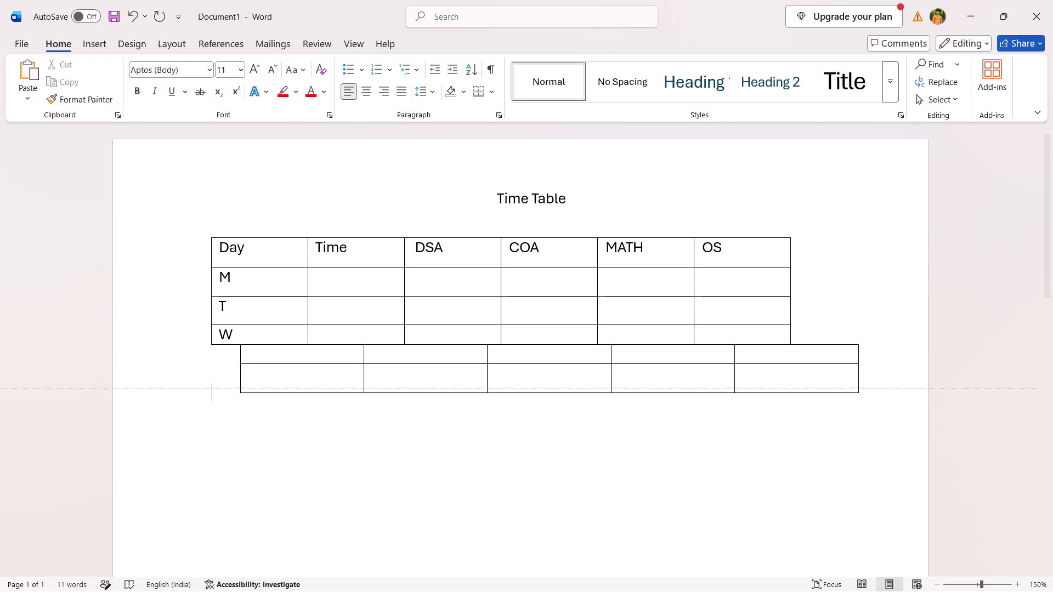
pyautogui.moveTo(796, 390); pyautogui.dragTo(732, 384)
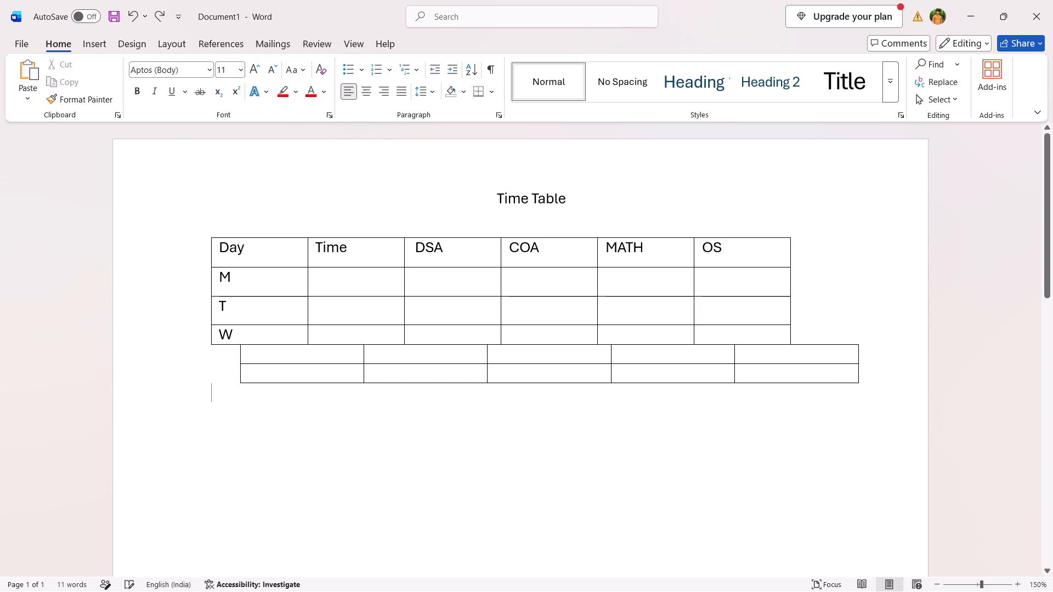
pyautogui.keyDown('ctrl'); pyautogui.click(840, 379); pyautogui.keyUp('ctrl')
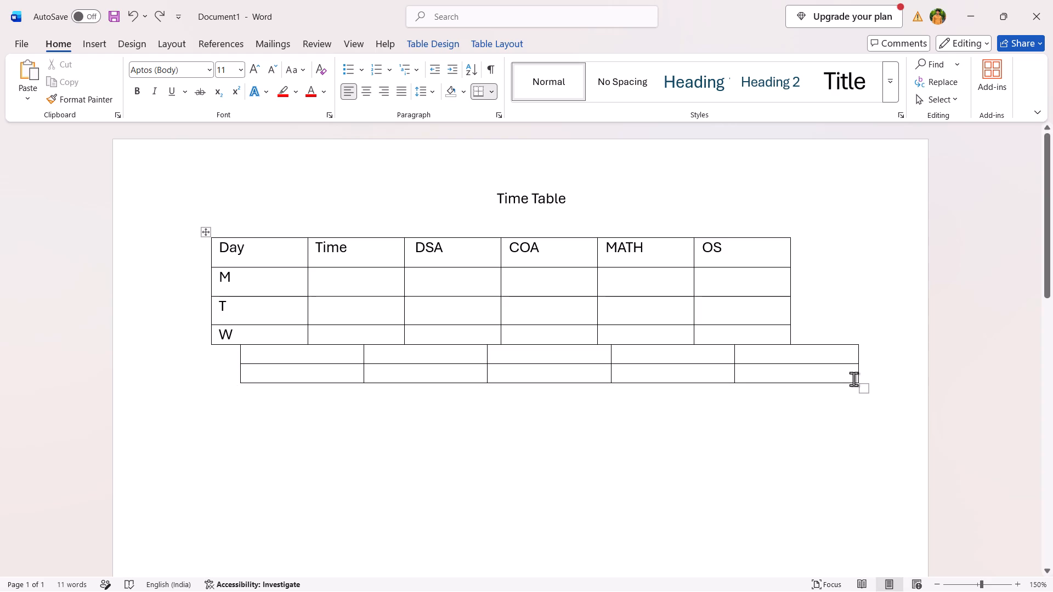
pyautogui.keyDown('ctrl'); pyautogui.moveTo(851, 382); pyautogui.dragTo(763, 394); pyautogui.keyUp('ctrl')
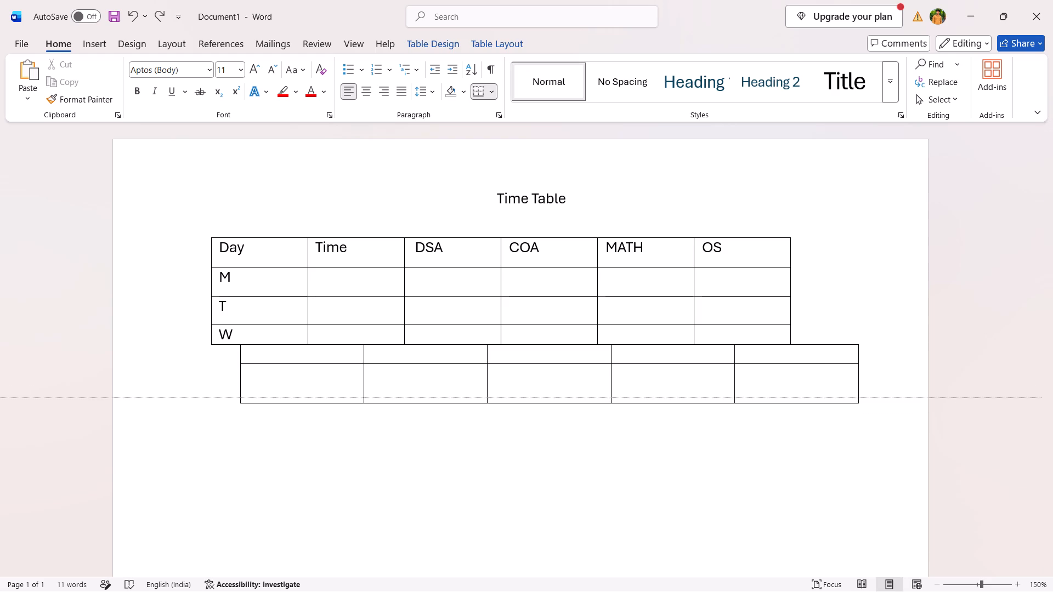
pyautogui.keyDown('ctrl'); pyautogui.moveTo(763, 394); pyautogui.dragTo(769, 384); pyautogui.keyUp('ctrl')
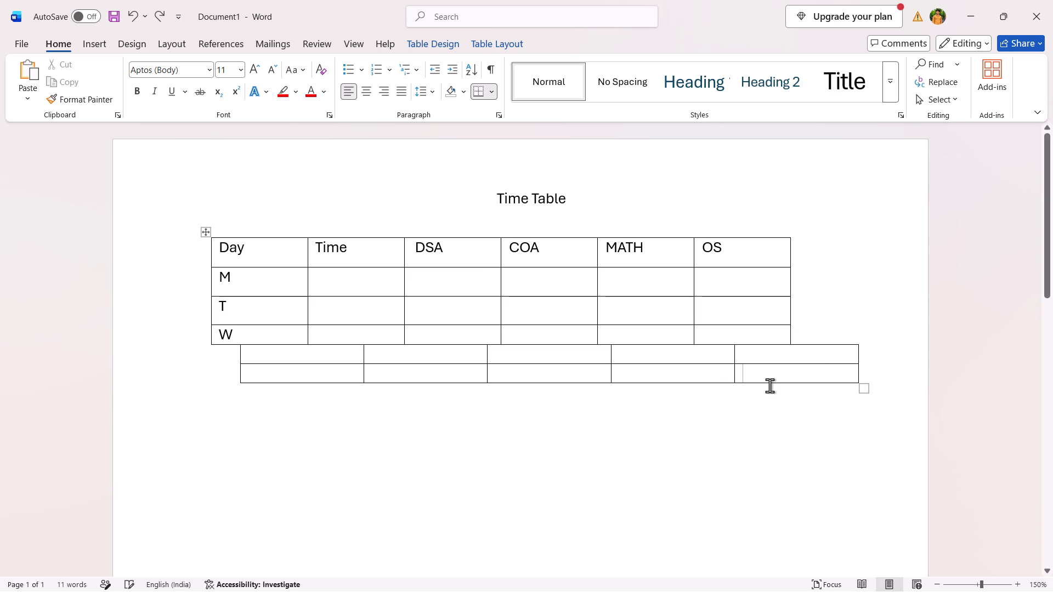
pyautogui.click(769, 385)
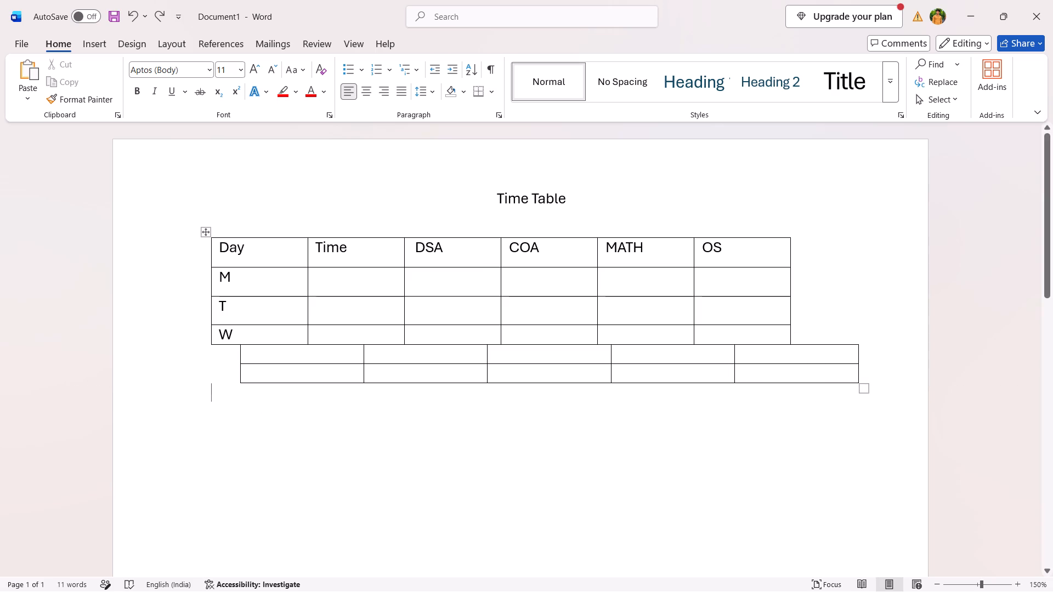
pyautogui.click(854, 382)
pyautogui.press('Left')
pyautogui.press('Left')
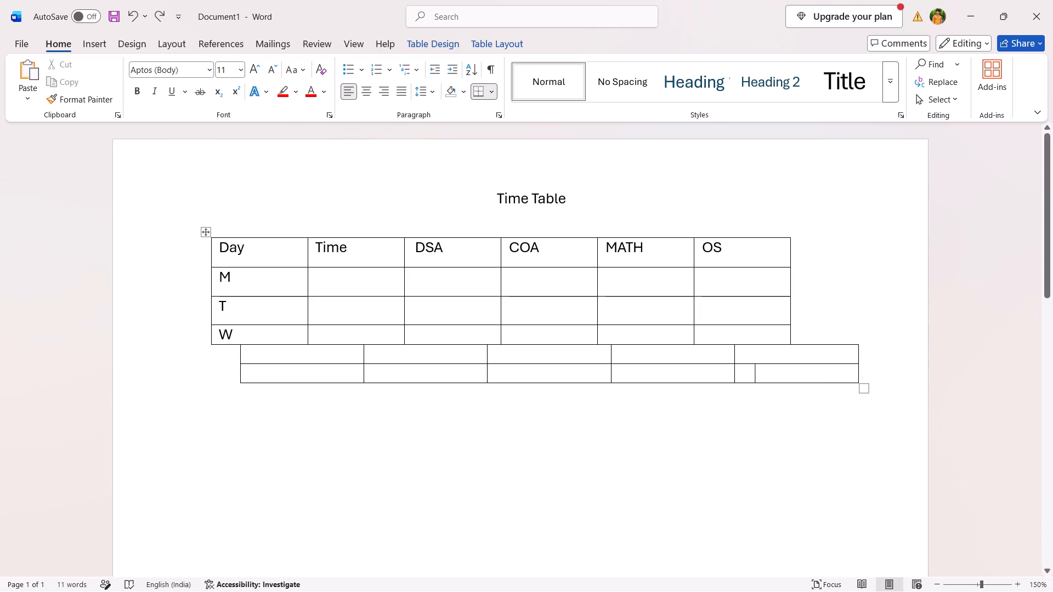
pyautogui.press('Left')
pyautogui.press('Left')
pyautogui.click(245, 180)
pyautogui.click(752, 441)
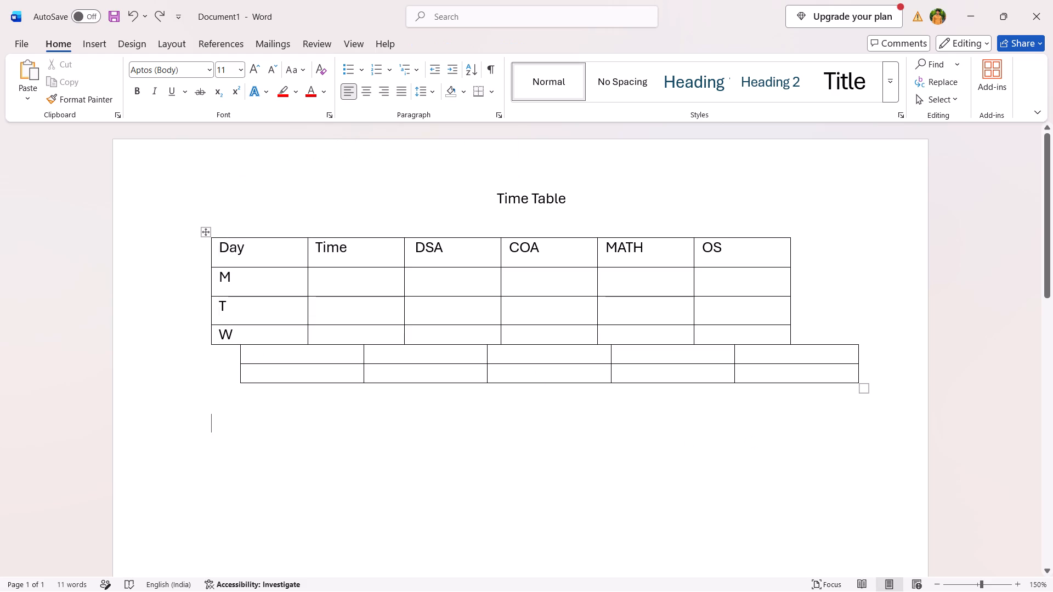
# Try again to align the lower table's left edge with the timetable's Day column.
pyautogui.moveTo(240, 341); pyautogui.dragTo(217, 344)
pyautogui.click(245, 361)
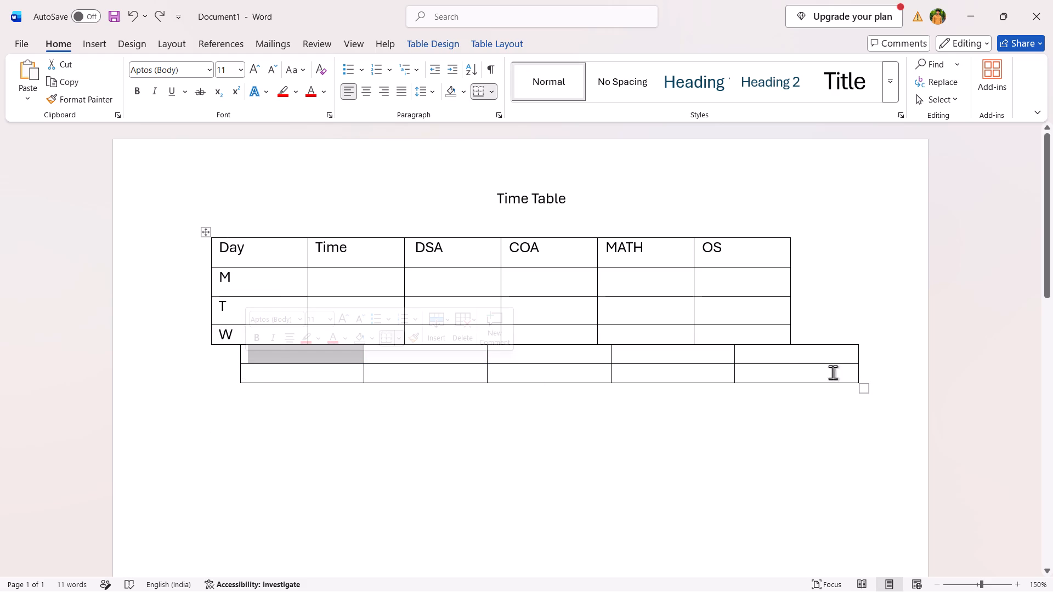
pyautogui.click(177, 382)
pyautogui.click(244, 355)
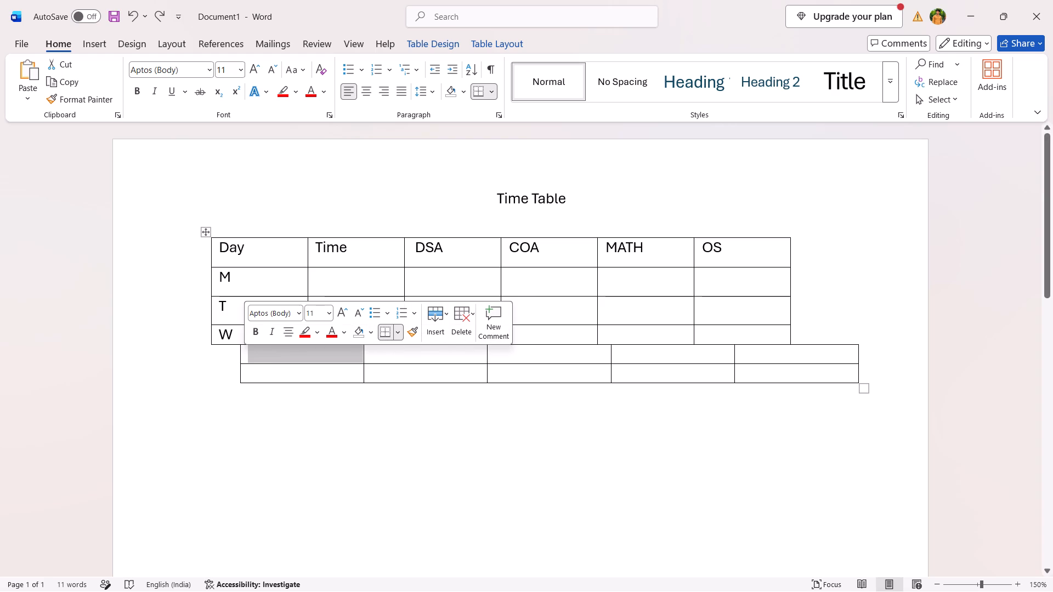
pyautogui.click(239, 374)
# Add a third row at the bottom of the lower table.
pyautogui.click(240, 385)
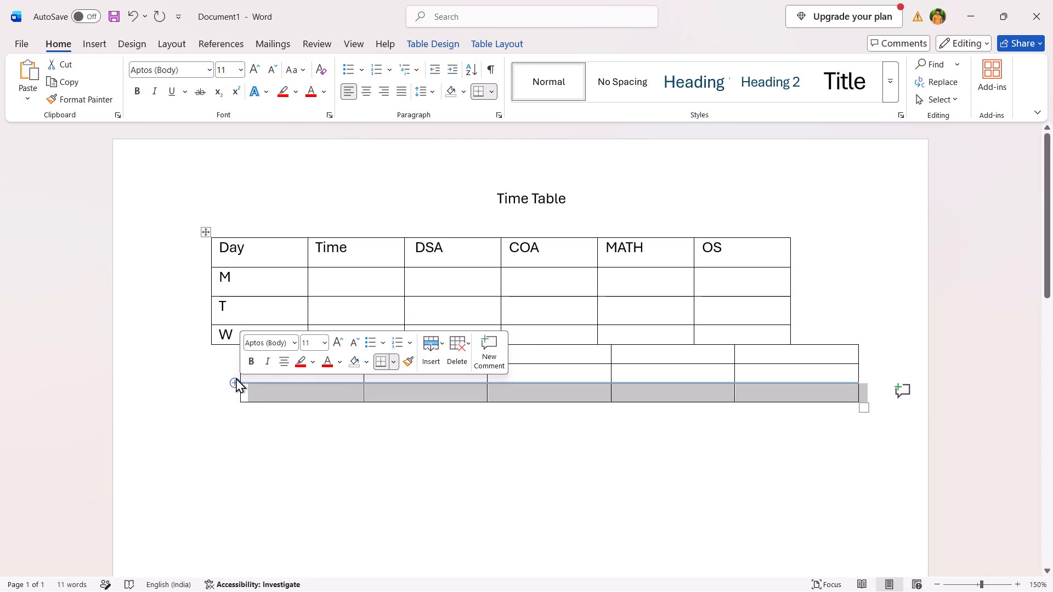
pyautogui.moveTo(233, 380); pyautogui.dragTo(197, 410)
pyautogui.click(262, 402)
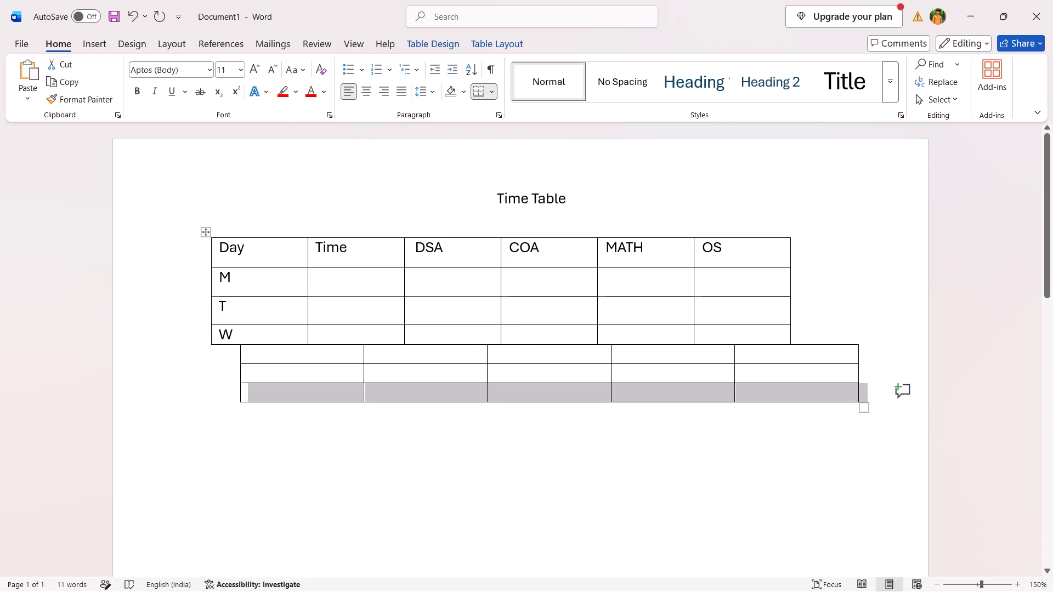
# Delete the entire timetable together with the table attached below it.
pyautogui.click(840, 343)
pyautogui.moveTo(852, 342); pyautogui.dragTo(859, 395)
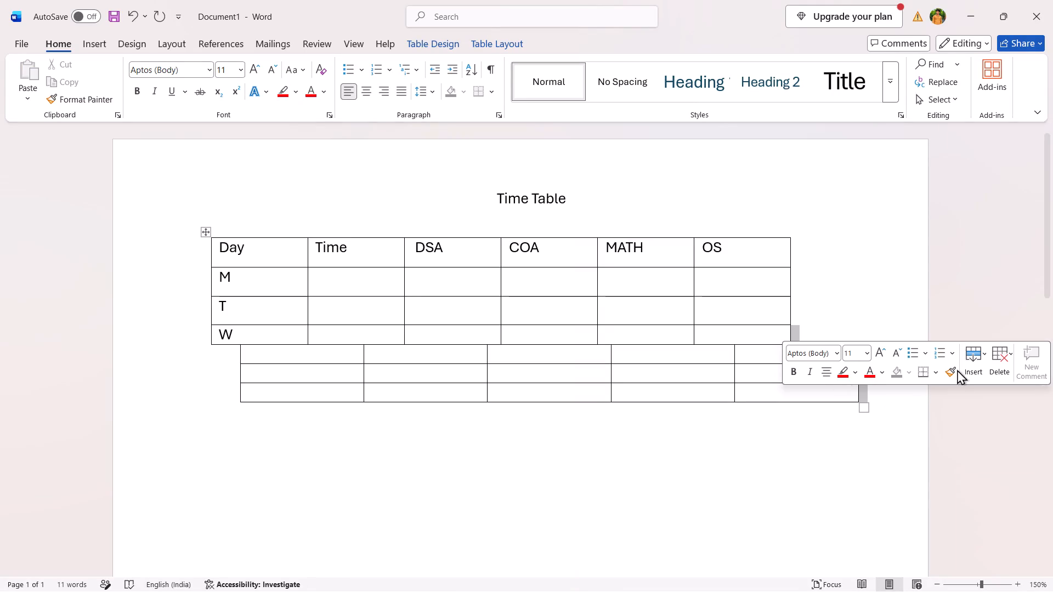
pyautogui.click(1015, 365)
pyautogui.click(1004, 369)
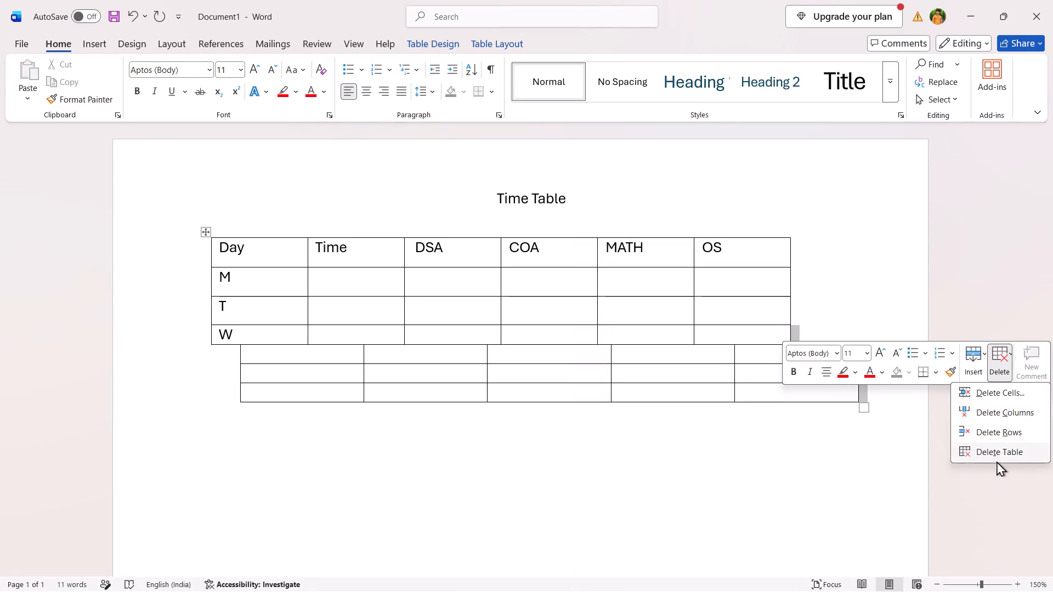
pyautogui.click(994, 450)
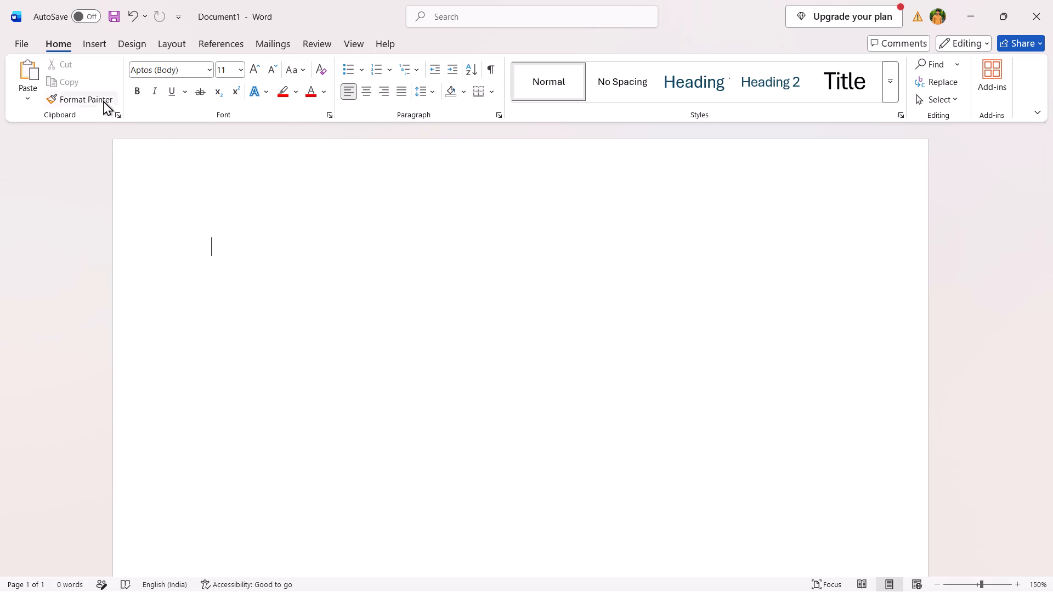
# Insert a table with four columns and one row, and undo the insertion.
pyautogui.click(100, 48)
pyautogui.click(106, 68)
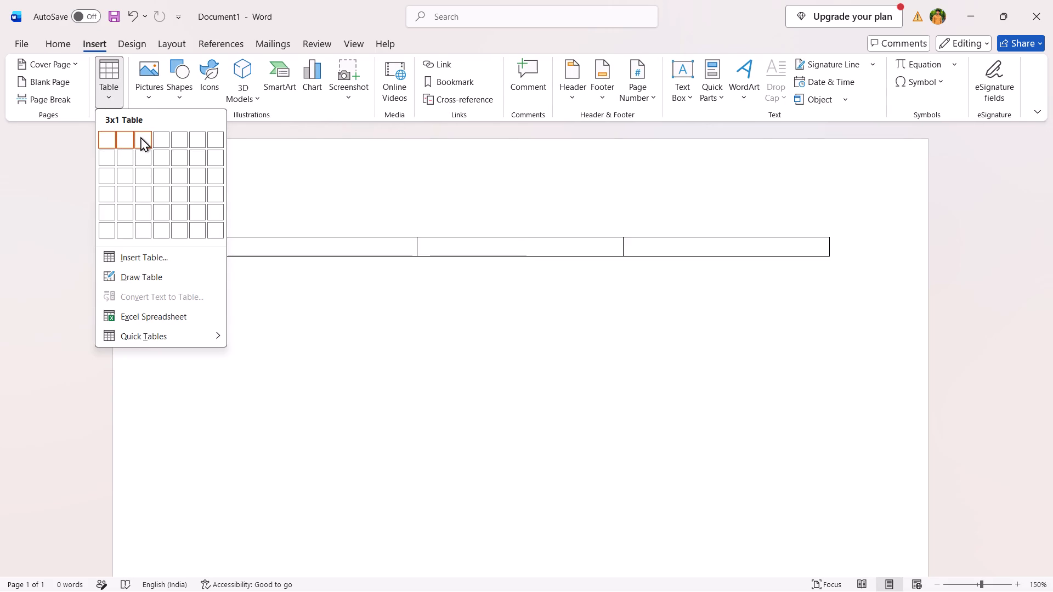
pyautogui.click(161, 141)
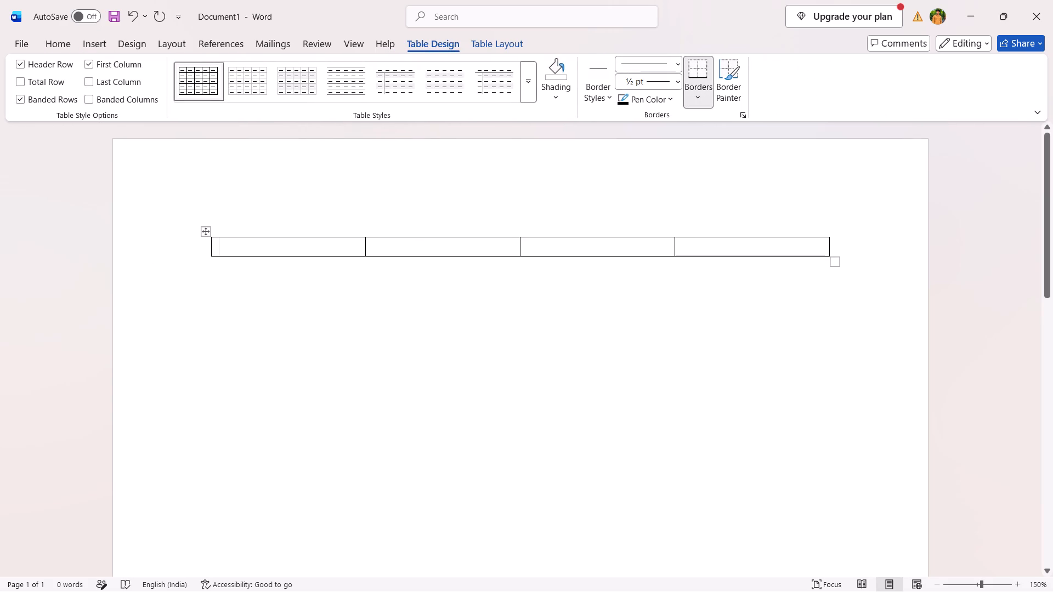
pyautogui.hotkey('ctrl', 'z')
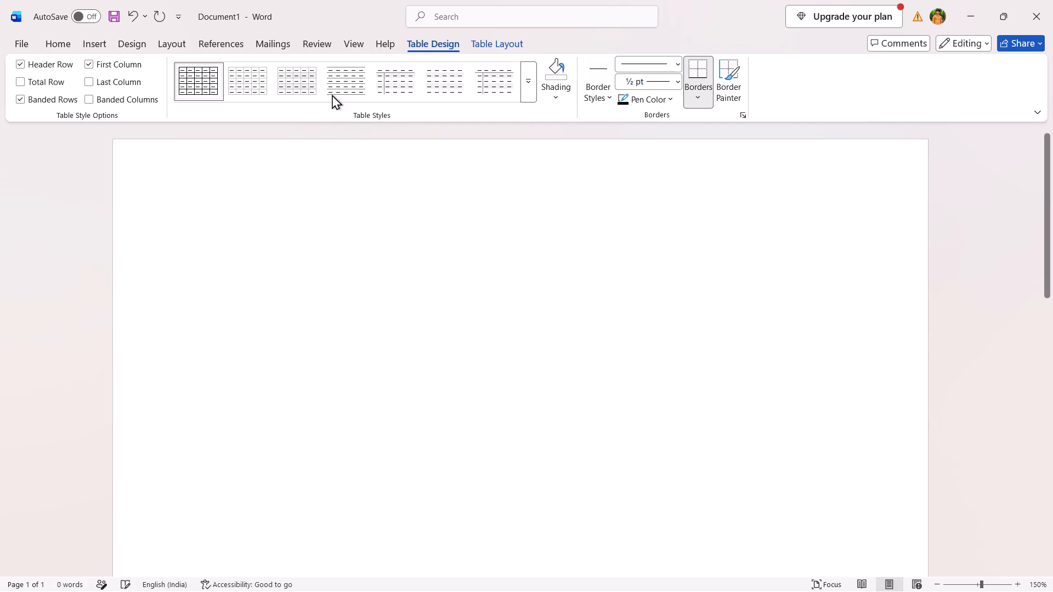
# Insert a new table with 5 columns and 6 rows in the blank document.
pyautogui.click(99, 45)
pyautogui.click(106, 81)
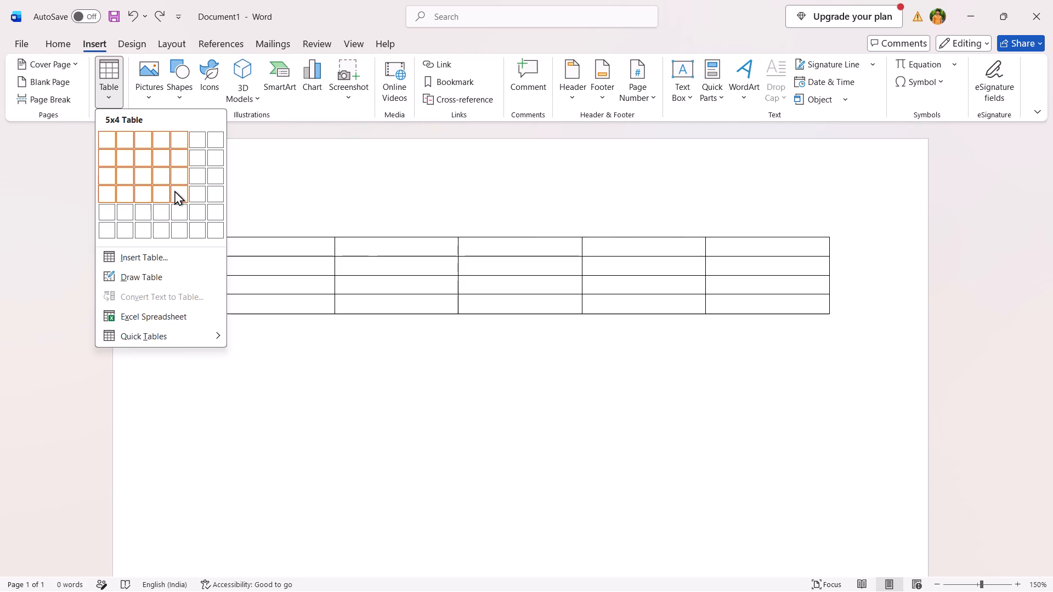
pyautogui.click(177, 224)
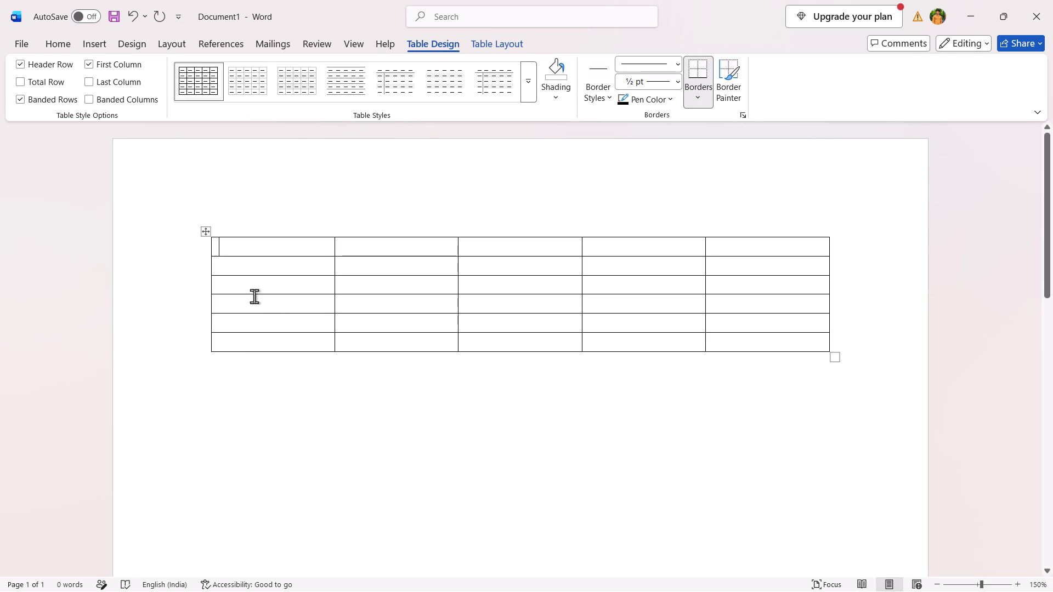
# Move the new table toward the page's upper-left corner and enlarge it to span nearly the full page width.
pyautogui.moveTo(206, 233); pyautogui.dragTo(147, 201)
pyautogui.moveTo(775, 322); pyautogui.dragTo(870, 355)
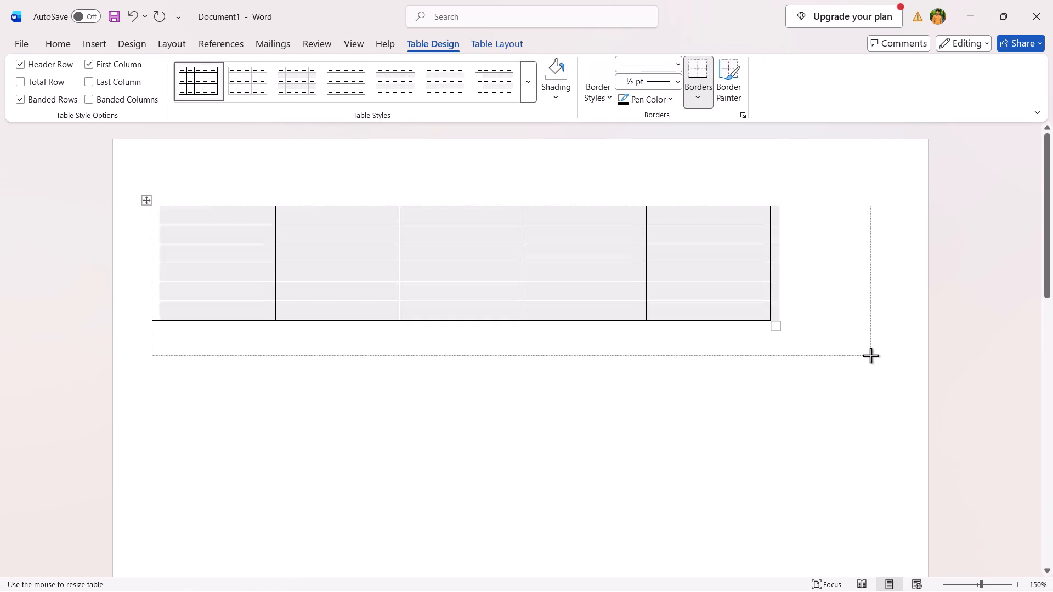
pyautogui.moveTo(870, 355); pyautogui.dragTo(884, 363)
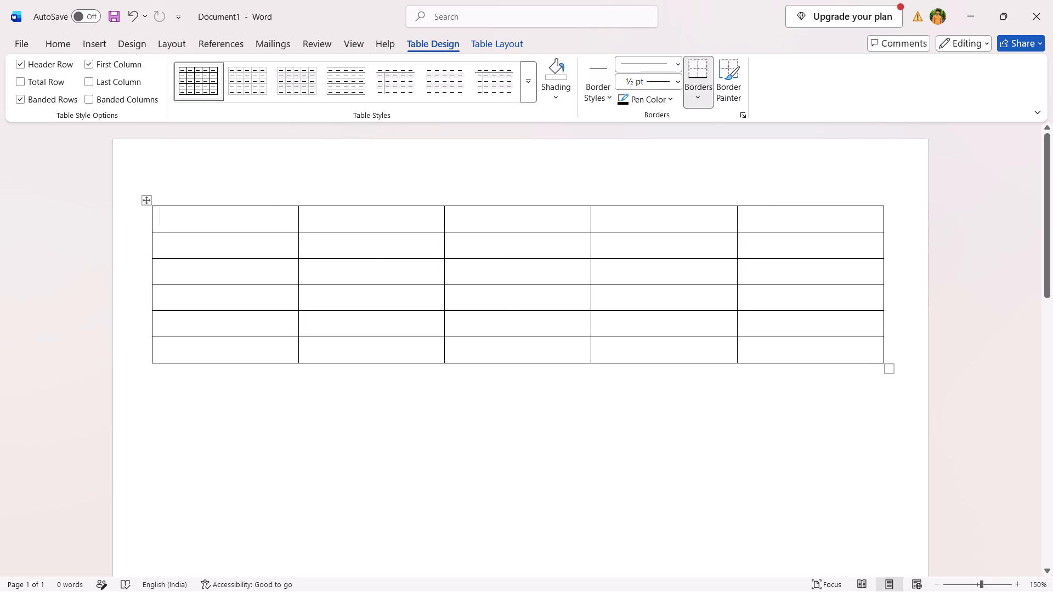
# Enter the headings DAY and TIME in the first two cells of the table's top row.
pyautogui.click(190, 212)
pyautogui.write('DA')
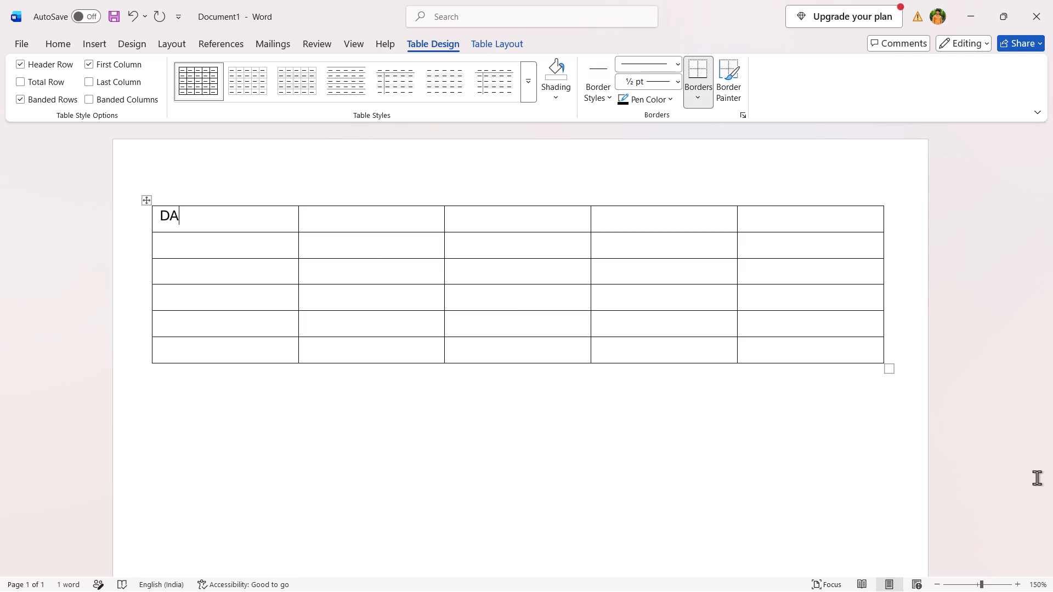
pyautogui.hotkey('shift', 't')
pyautogui.press('BackSpace')
pyautogui.press('BackSpace')
pyautogui.write('AY')
pyautogui.press('Tab')
pyautogui.write('TIM')
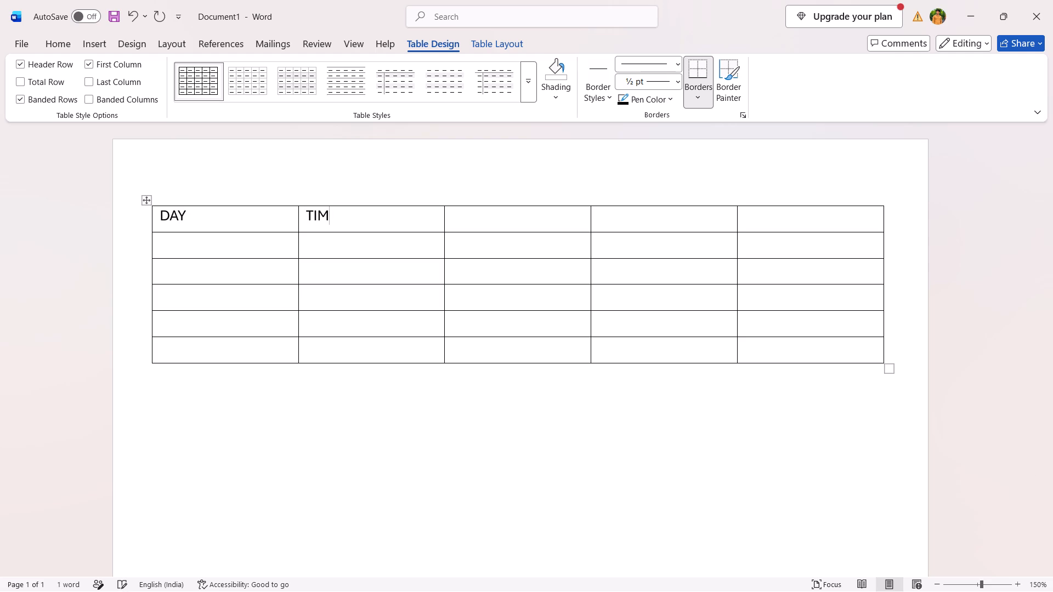
pyautogui.press('w')
pyautogui.press('BackSpace')
pyautogui.press('e')
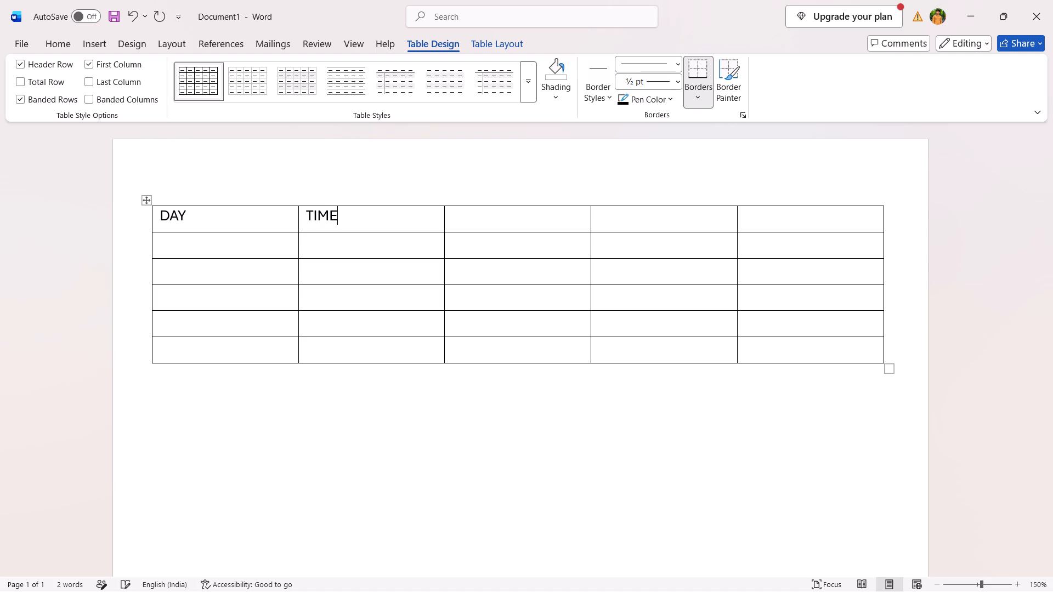
pyautogui.press('Tab')
# Fill the remaining three top-row cells with the subject headings DSA, OS and COA.
pyautogui.write('dsa')
pyautogui.press('BackSpace')
pyautogui.press('BackSpace')
pyautogui.press('BackSpace')
pyautogui.write('DSA')
pyautogui.press('Tab')
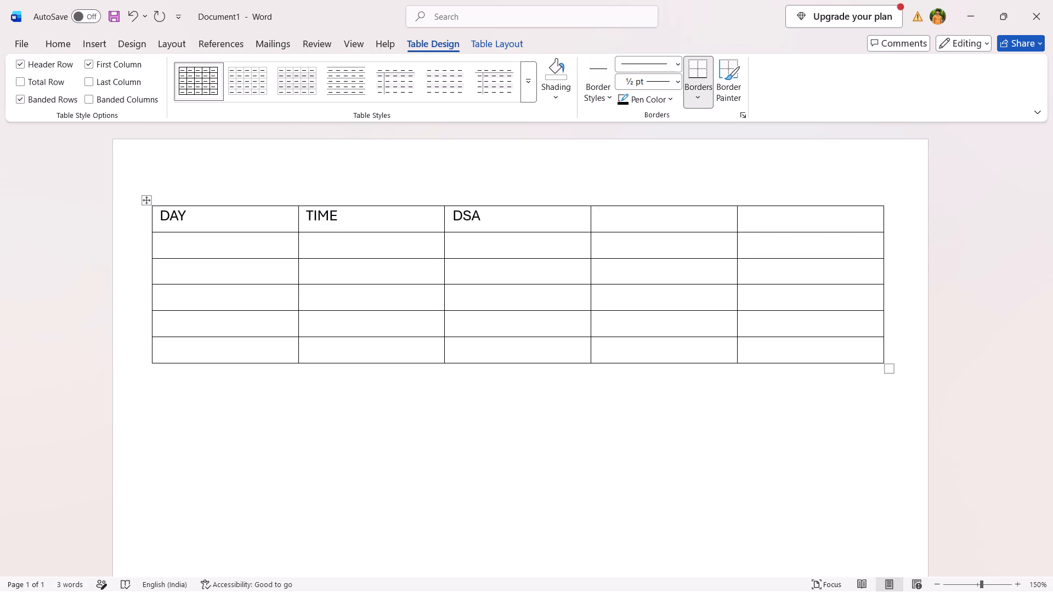
pyautogui.write('OS')
pyautogui.press('Tab')
pyautogui.write('CO')
pyautogui.press('a')
pyautogui.press('Tab')
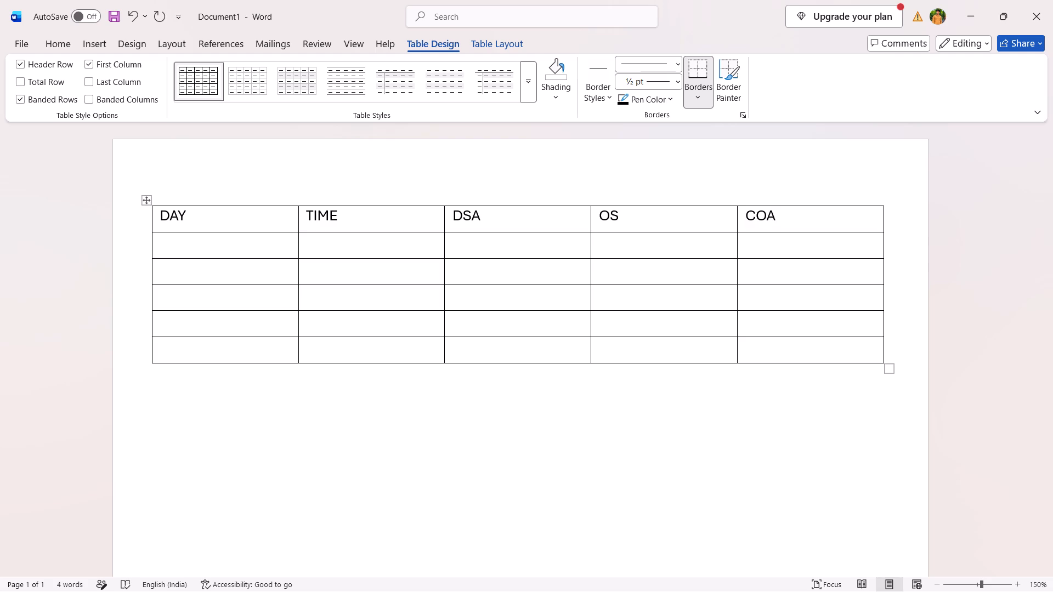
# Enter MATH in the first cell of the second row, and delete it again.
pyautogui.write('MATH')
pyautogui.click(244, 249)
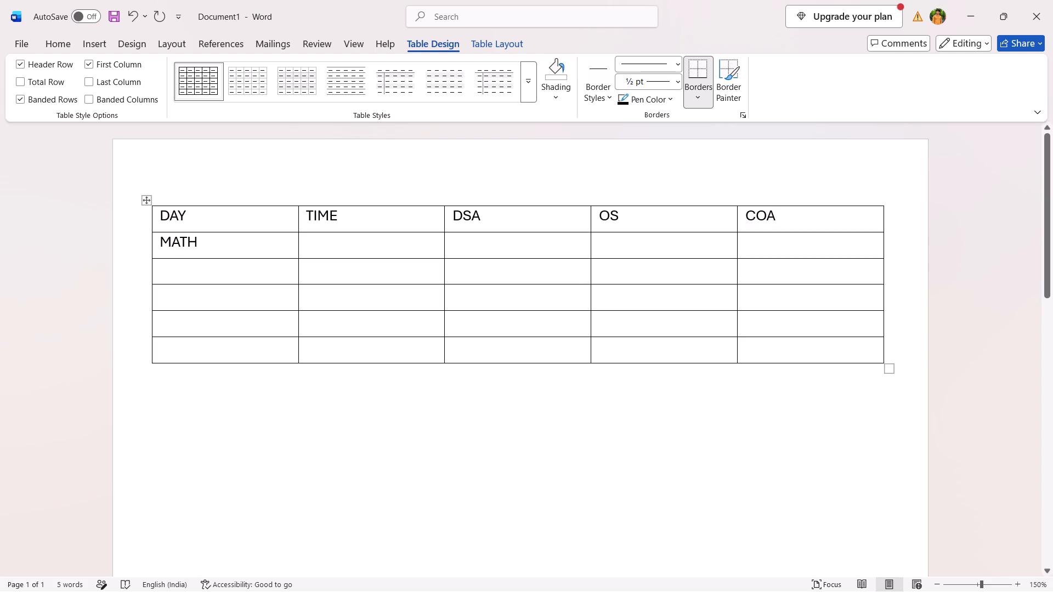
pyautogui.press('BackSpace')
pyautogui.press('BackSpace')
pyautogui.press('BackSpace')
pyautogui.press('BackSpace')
# Change the third column's heading to MATH and replace the second column's TIME heading with DSA.
pyautogui.click(348, 216)
pyautogui.press('BackSpace')
pyautogui.press('BackSpace')
pyautogui.press('BackSpace')
pyautogui.press('BackSpace')
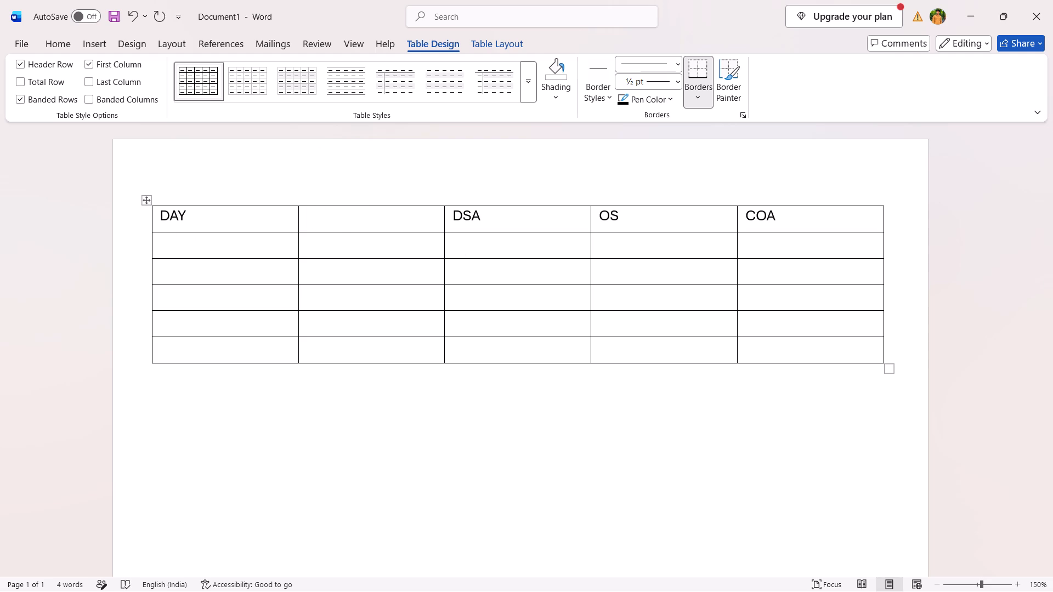
pyautogui.click(646, 223)
pyautogui.moveTo(512, 216); pyautogui.dragTo(424, 210)
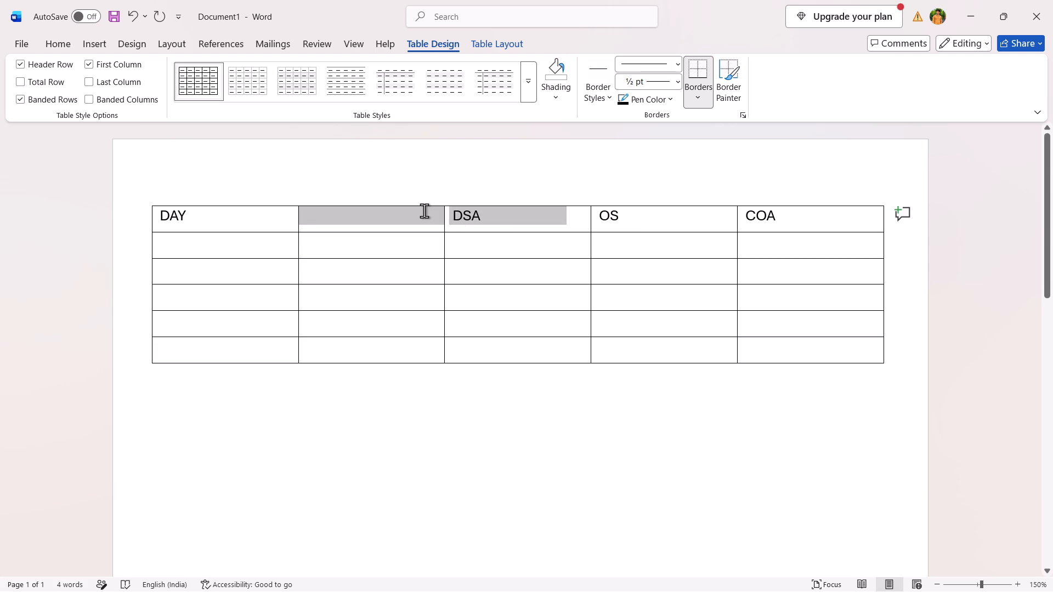
pyautogui.moveTo(424, 210); pyautogui.dragTo(466, 215)
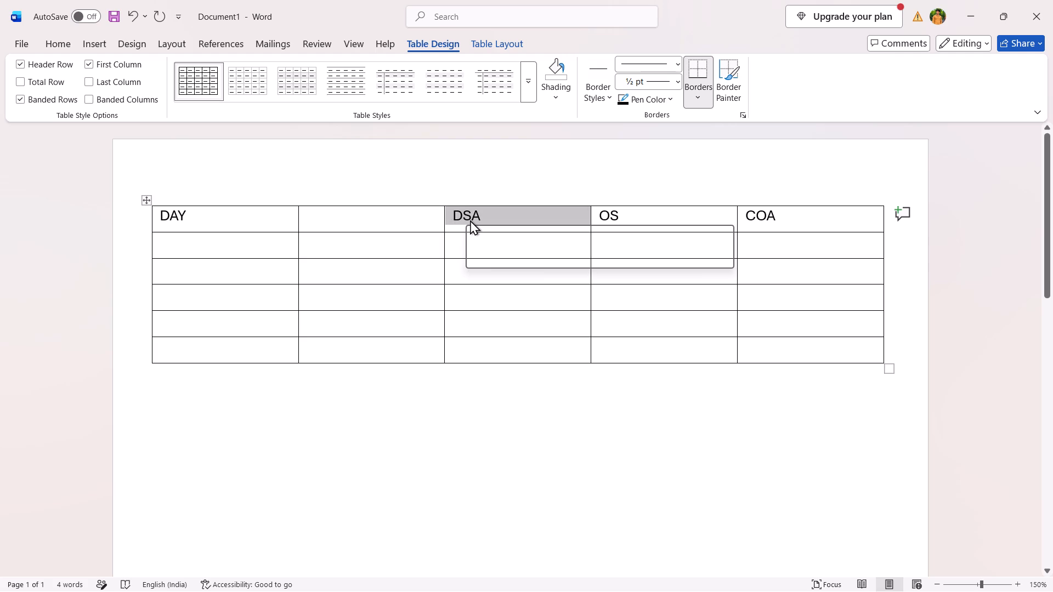
pyautogui.press('m')
pyautogui.write('ATH')
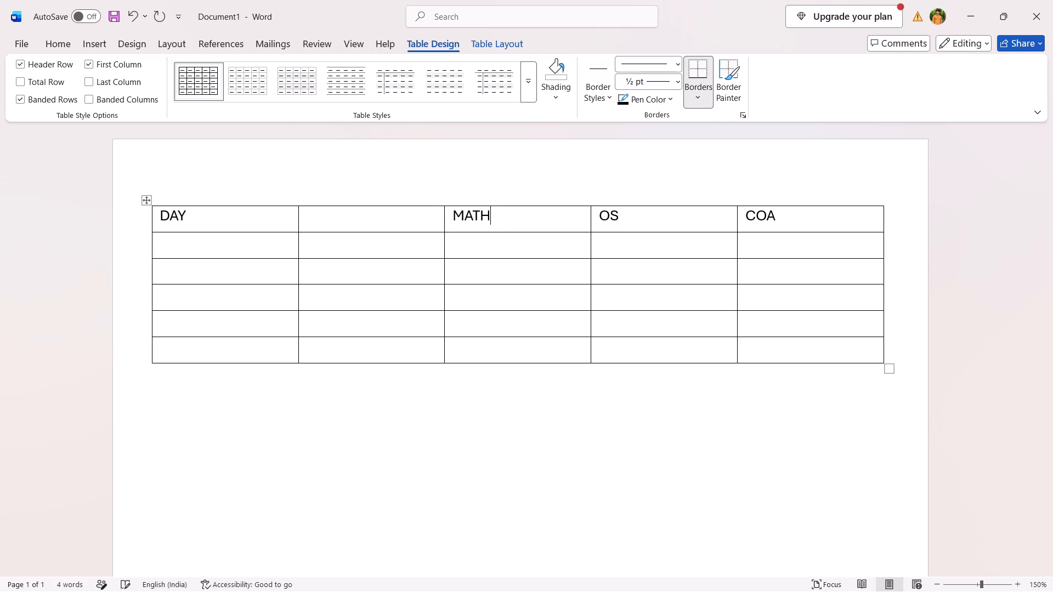
pyautogui.click(329, 206)
pyautogui.click(317, 217)
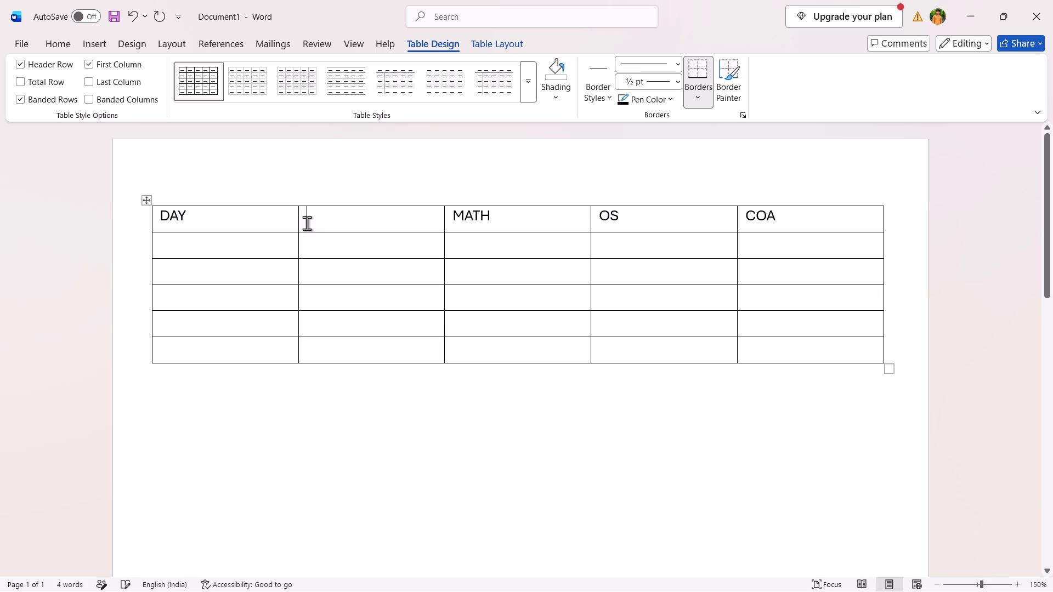
pyautogui.write('DSA')
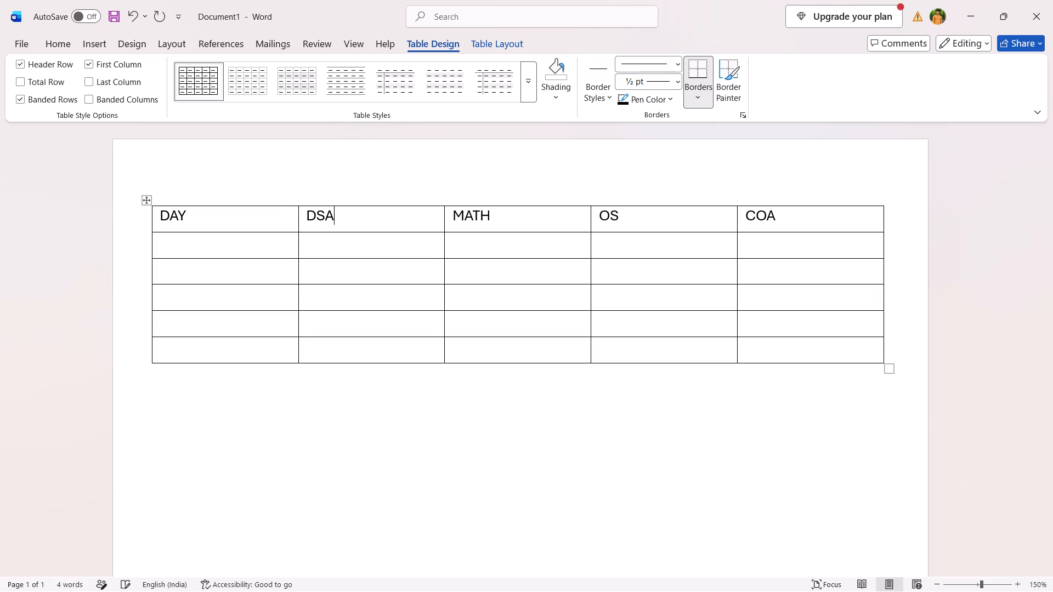
# Extend the first column's DAY heading to read DAY-TIME.
pyautogui.click(232, 218)
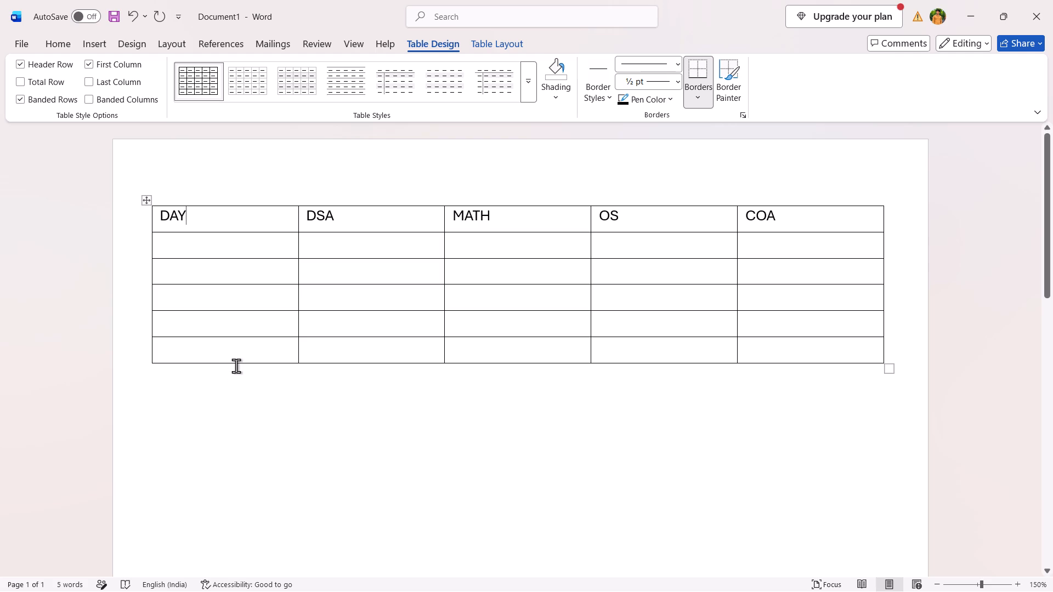
pyautogui.click(223, 254)
pyautogui.click(233, 219)
pyautogui.press('-')
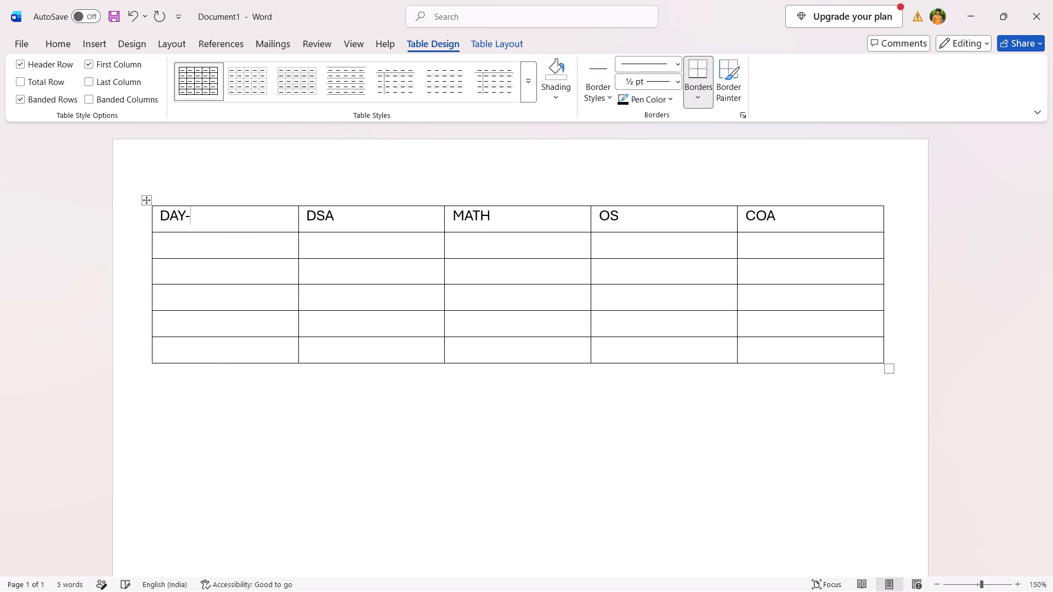
pyautogui.write('TIME')
pyautogui.press('space')
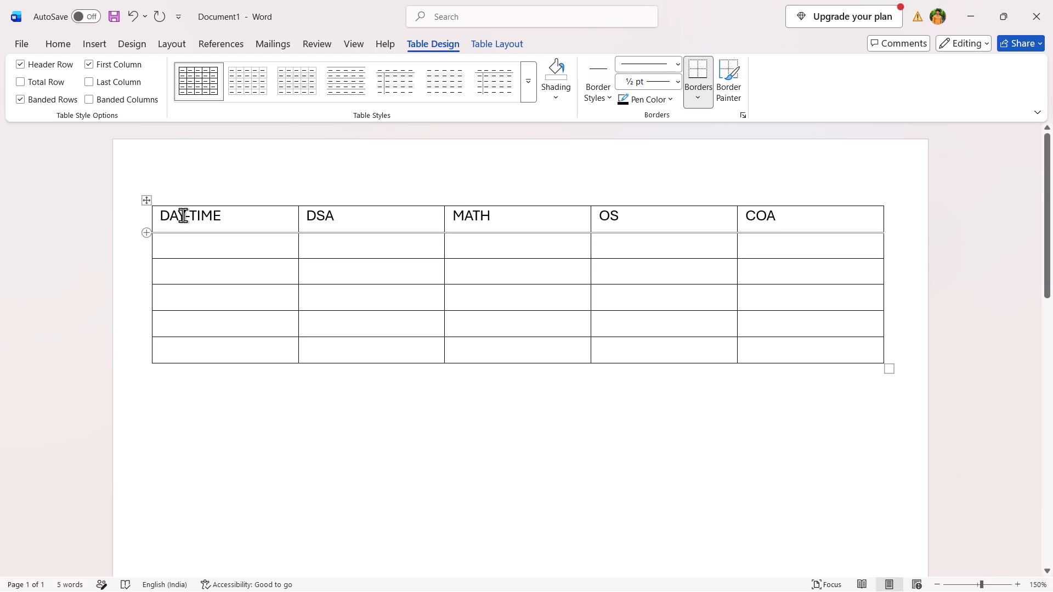
# Insert a space between DAY and the hyphen in the first column's heading.
pyautogui.moveTo(183, 215); pyautogui.dragTo(188, 218)
pyautogui.press('m')
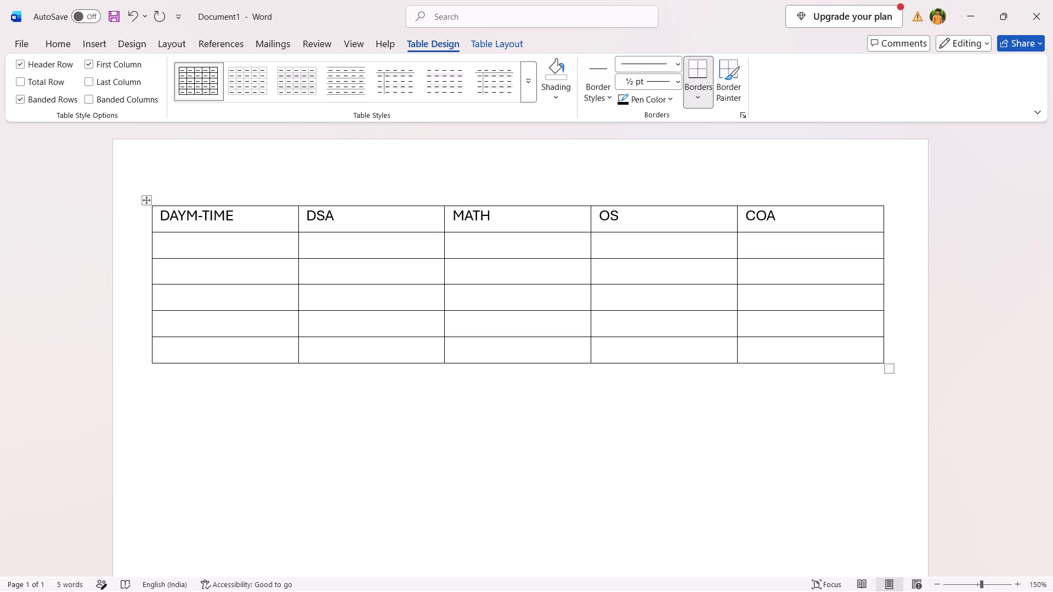
pyautogui.click(418, 365)
pyautogui.press('BackSpace')
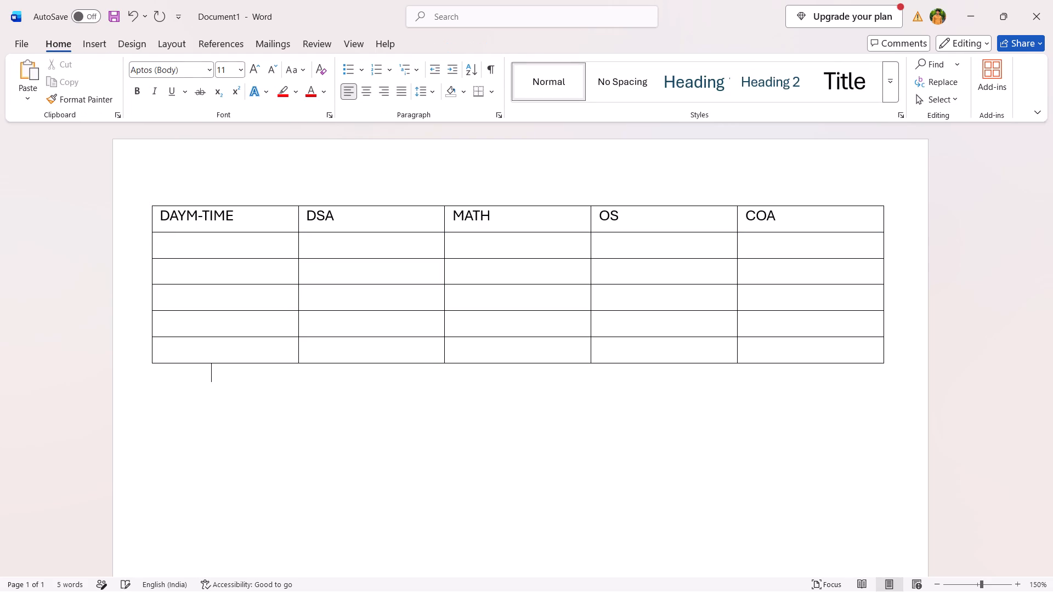
pyautogui.press('space')
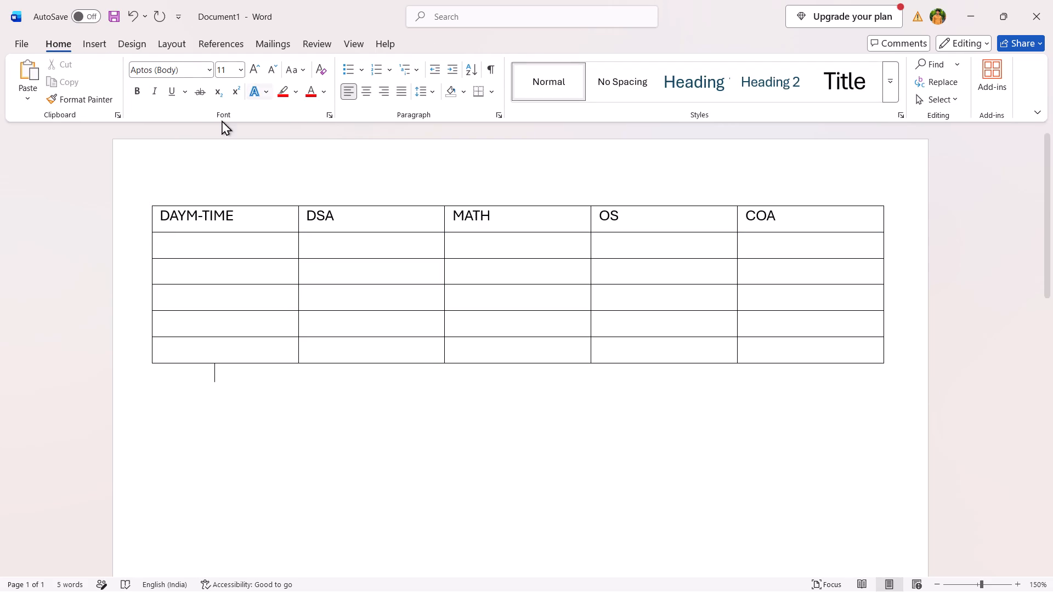
pyautogui.click(198, 220)
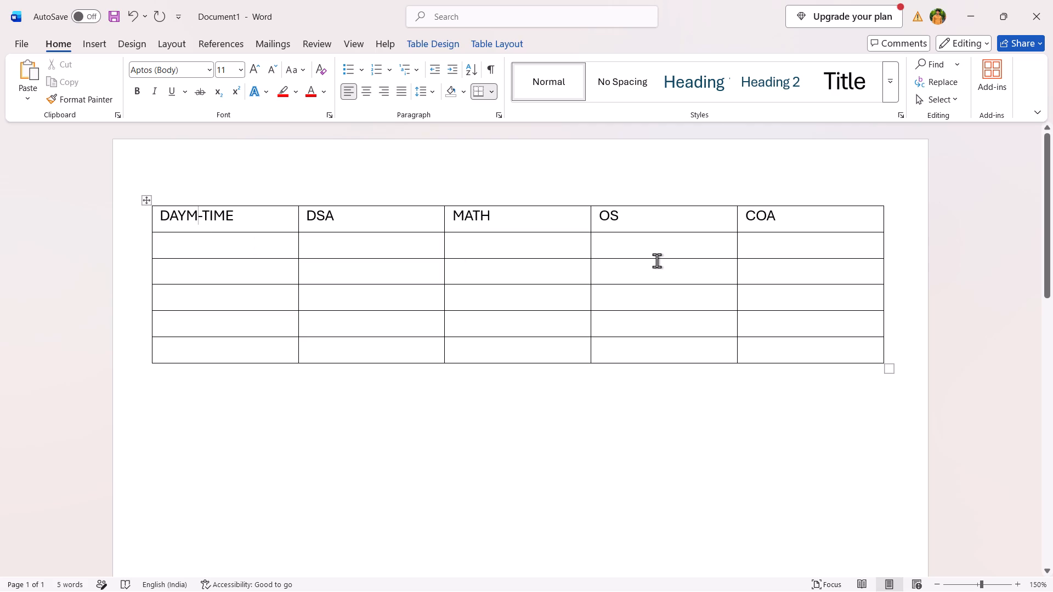
pyautogui.press('BackSpace')
pyautogui.press('space')
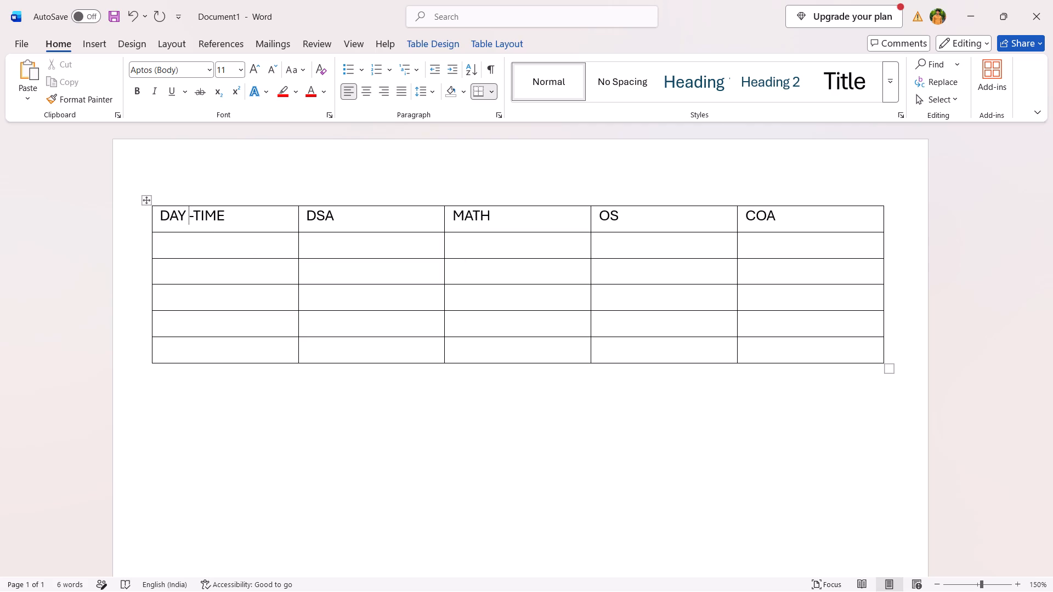
# Insert a space between the hyphen and TIME in the first column's heading.
pyautogui.press('Right')
pyautogui.press('space')
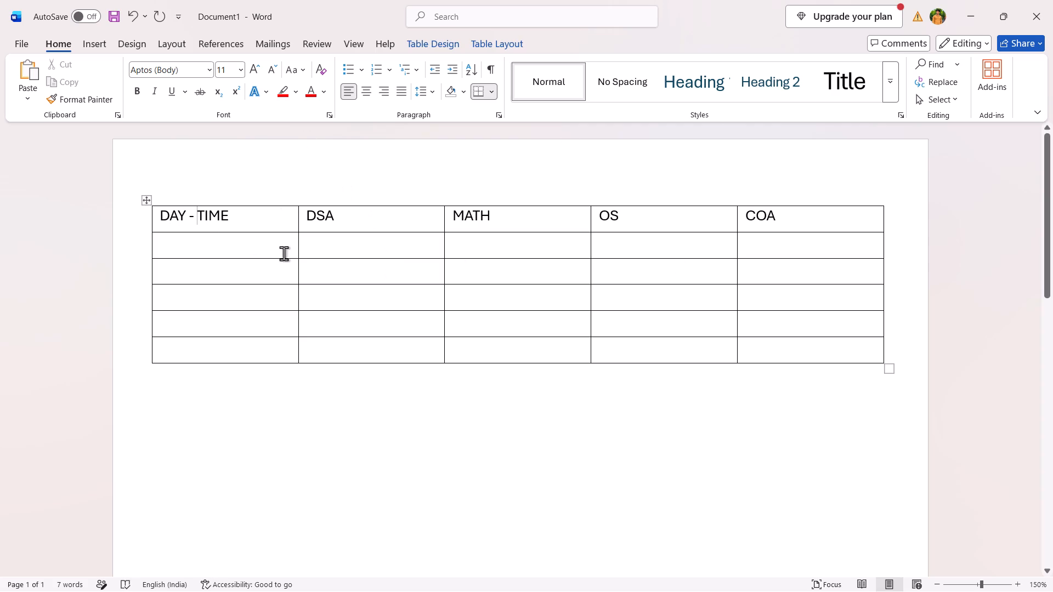
pyautogui.click(715, 483)
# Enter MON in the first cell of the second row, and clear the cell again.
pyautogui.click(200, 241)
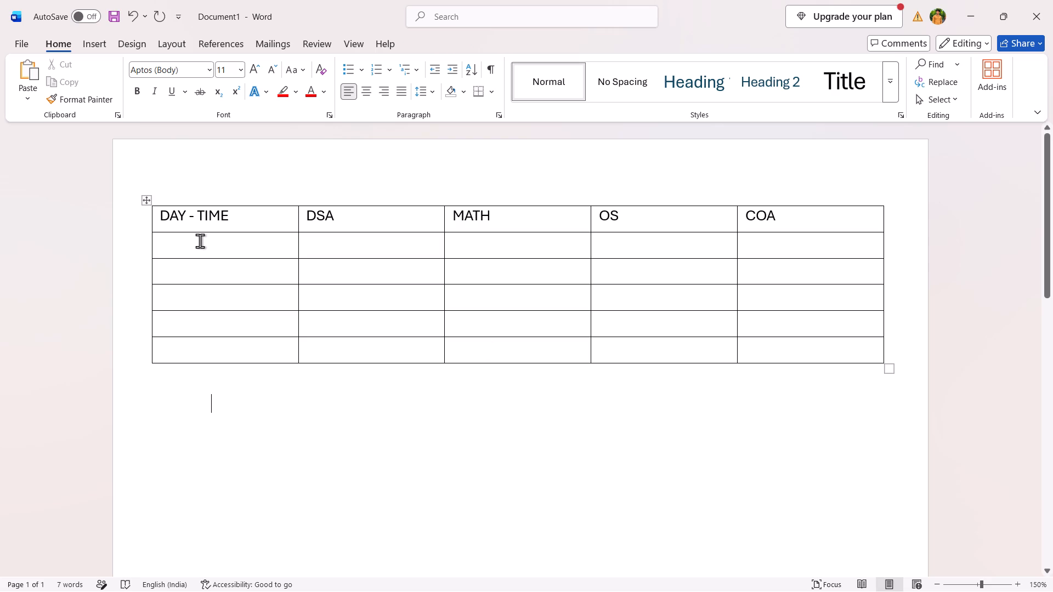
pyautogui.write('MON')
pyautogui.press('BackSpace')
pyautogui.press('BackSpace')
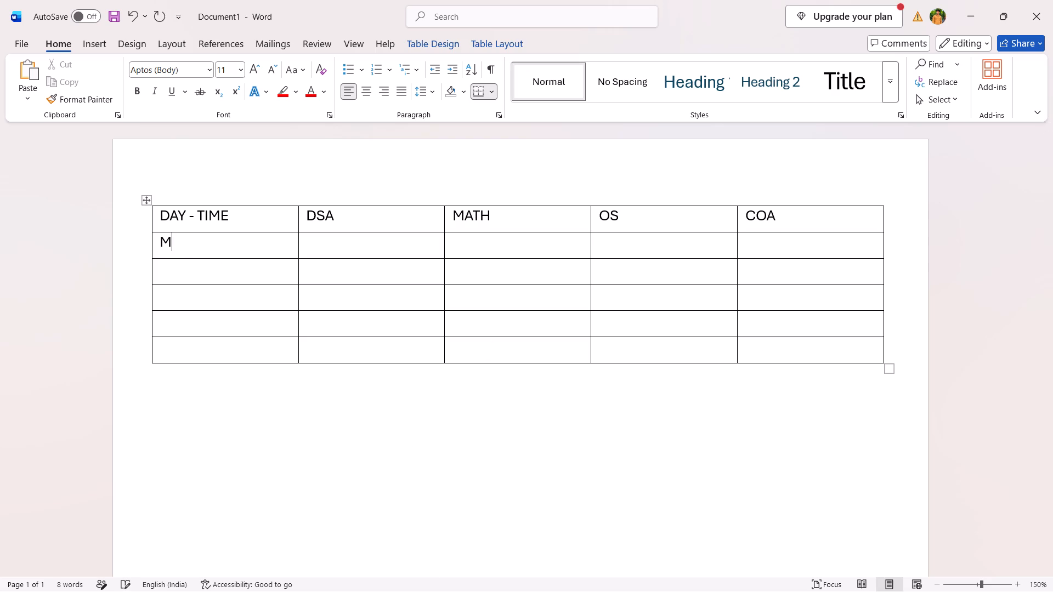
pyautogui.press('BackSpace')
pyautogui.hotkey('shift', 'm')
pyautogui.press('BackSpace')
# Enter Monday at font size 9 in the first cell of the second row.
pyautogui.click(223, 73)
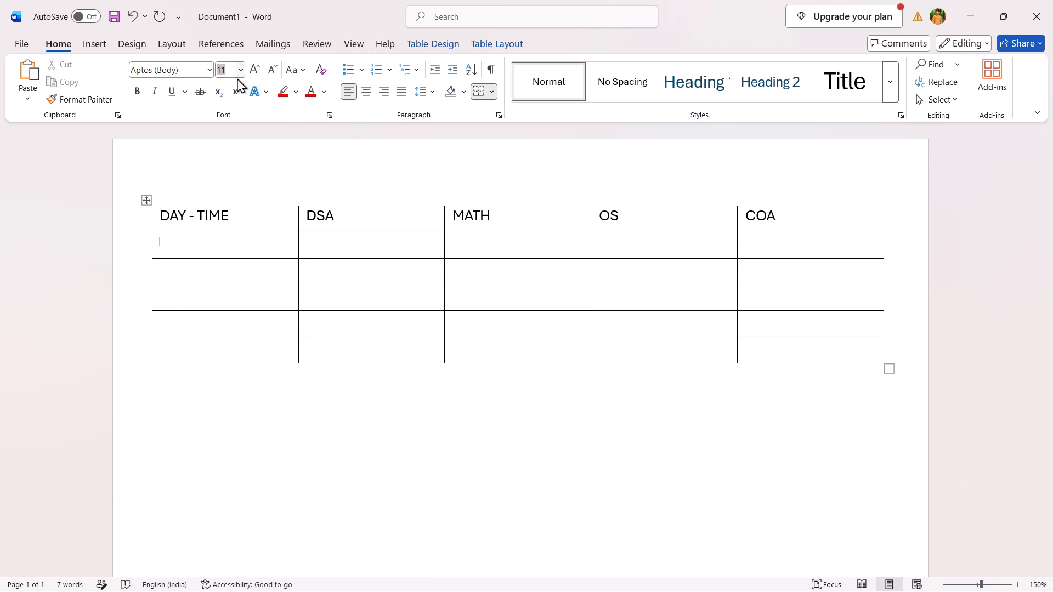
pyautogui.click(236, 66)
pyautogui.click(234, 96)
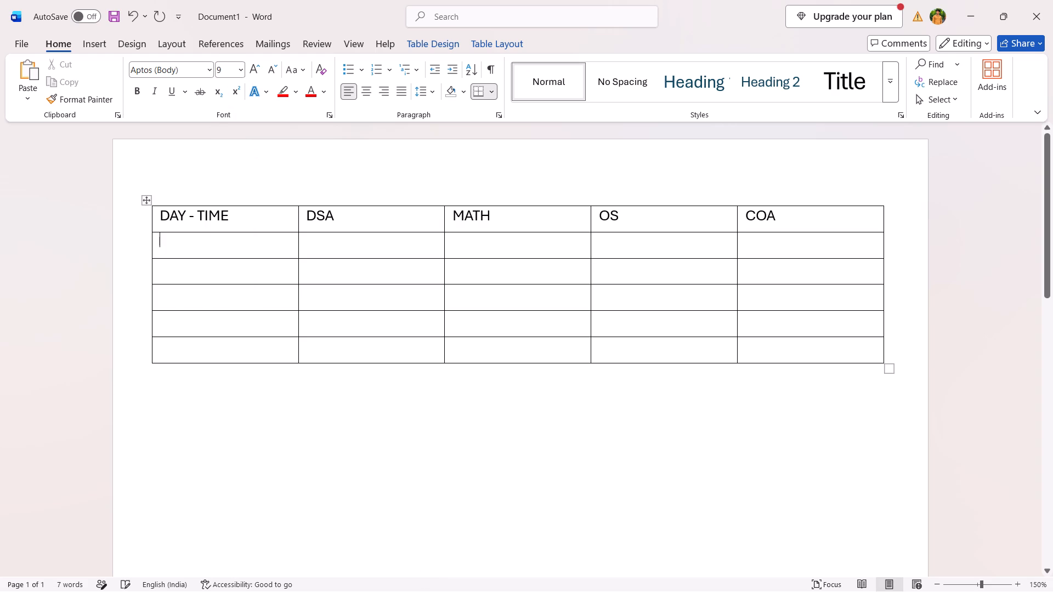
pyautogui.press('shift+less')
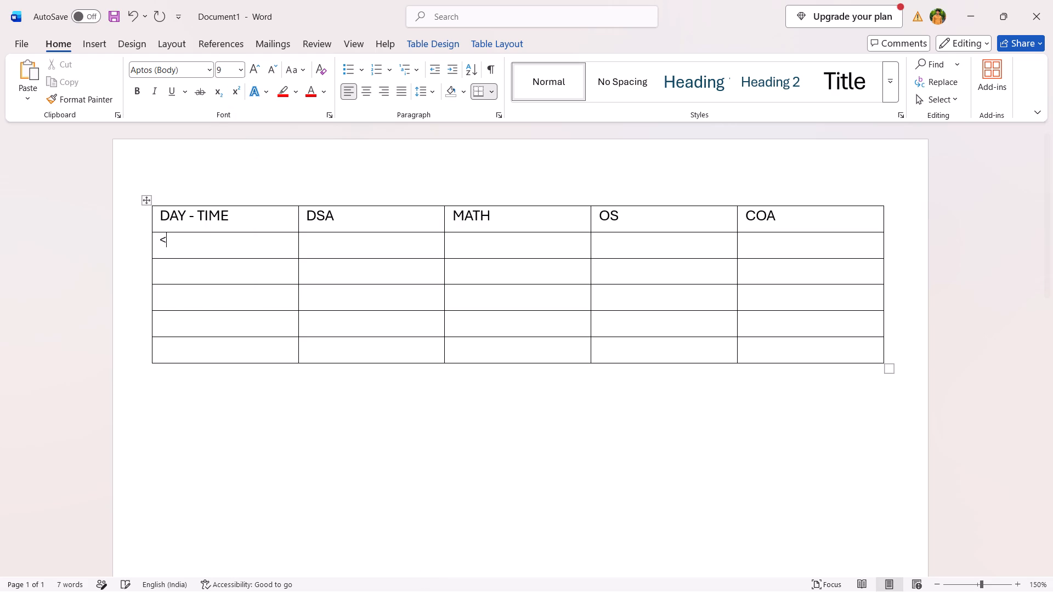
pyautogui.press('BackSpace')
pyautogui.hotkey('shift', 'm')
pyautogui.write('onday')
# Enter Tuesday in the cell below Monday and set its font size to 9.
pyautogui.press('Down')
pyautogui.hotkey('shift', 't')
pyautogui.write('uesday')
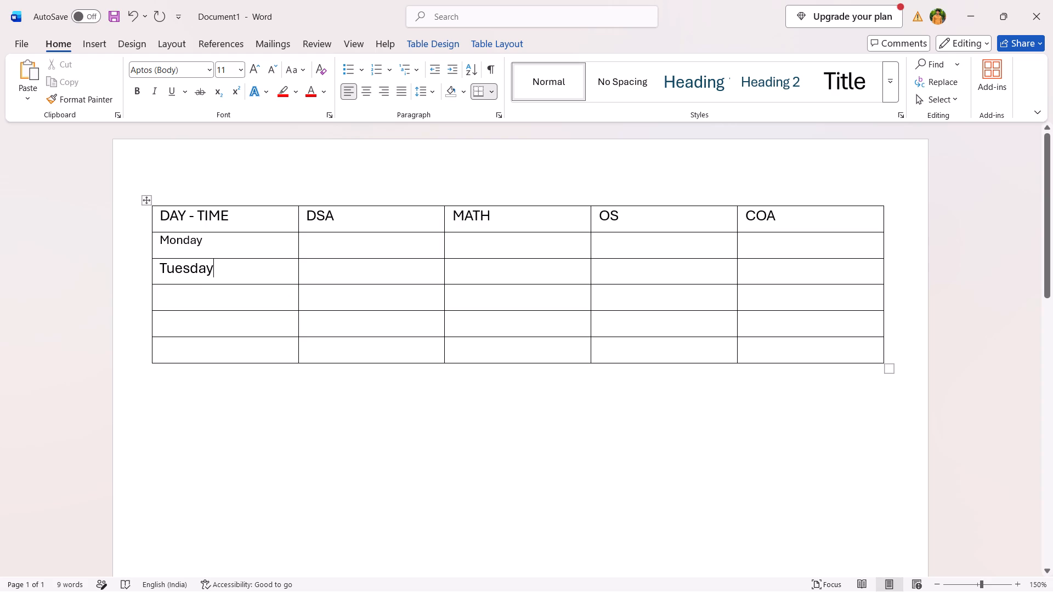
pyautogui.moveTo(247, 271); pyautogui.dragTo(161, 269)
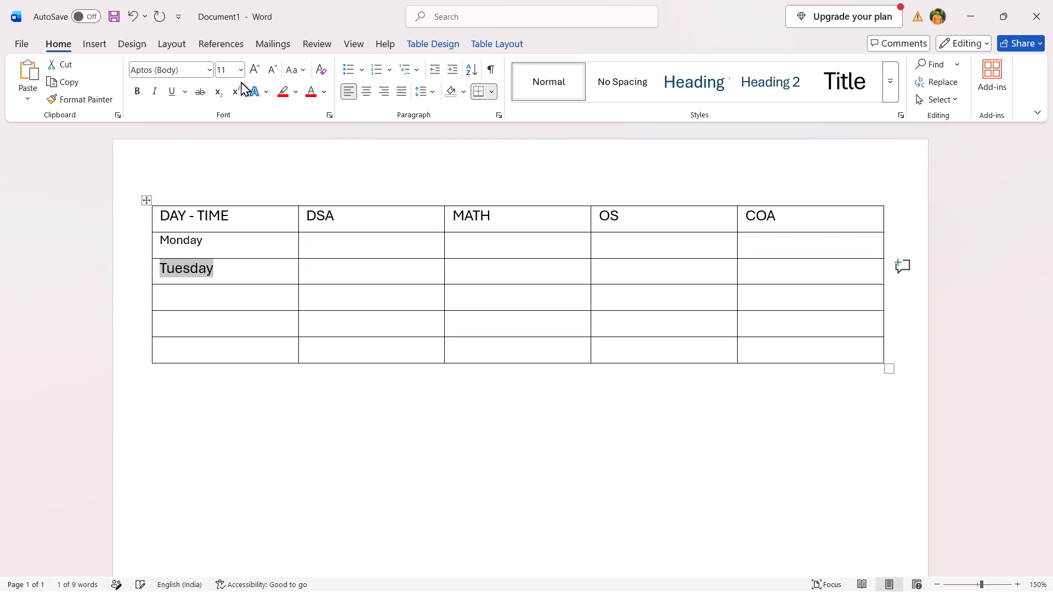
pyautogui.click(243, 63)
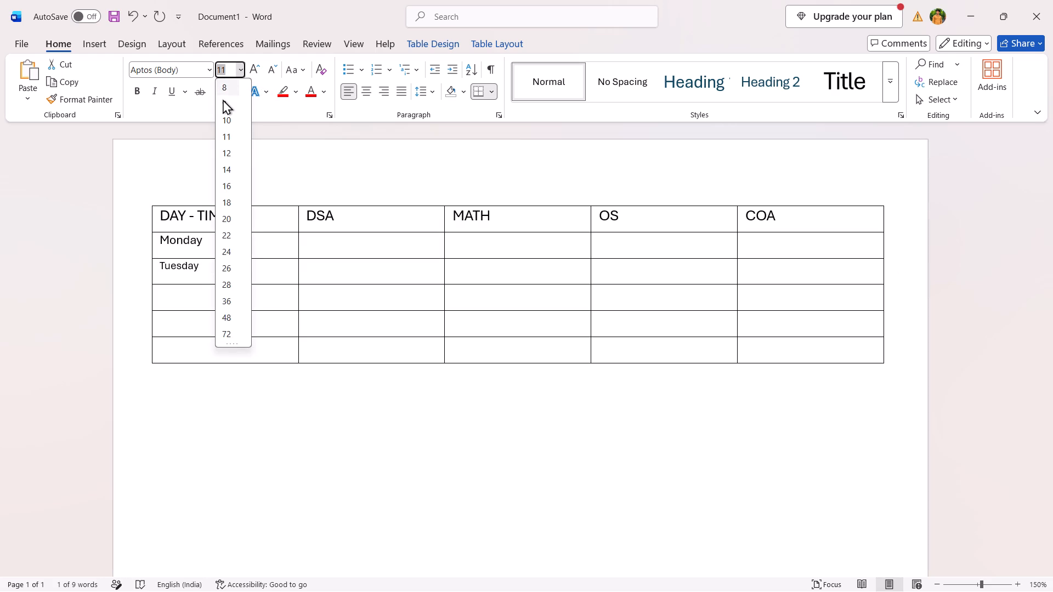
pyautogui.click(223, 100)
# Fill the first column's three remaining cells with Wednsday, Thursday and Friday.
pyautogui.click(191, 295)
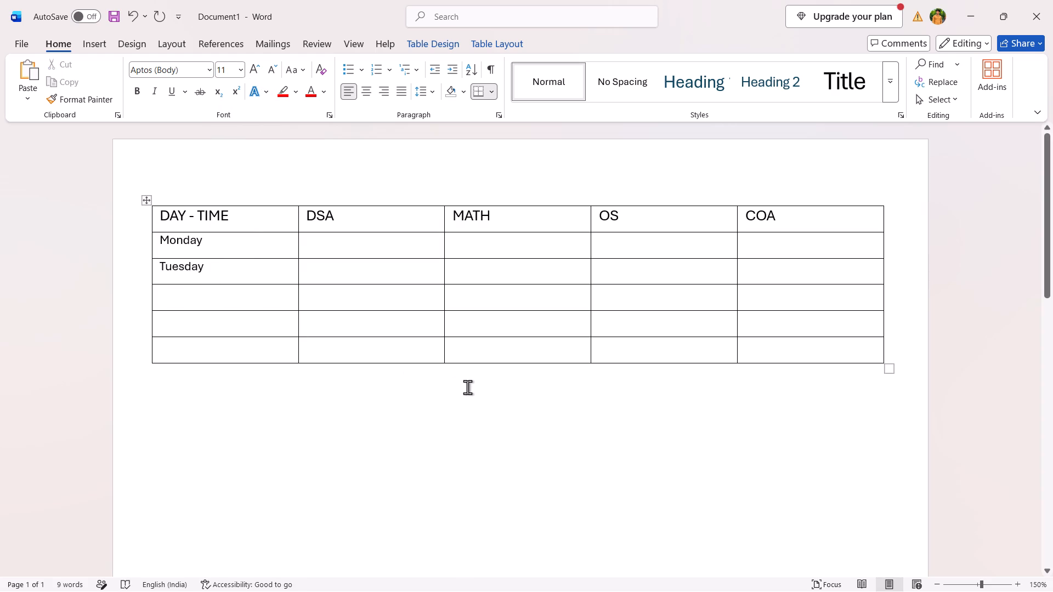
pyautogui.write('Wed')
pyautogui.write('nsday')
pyautogui.press('Down')
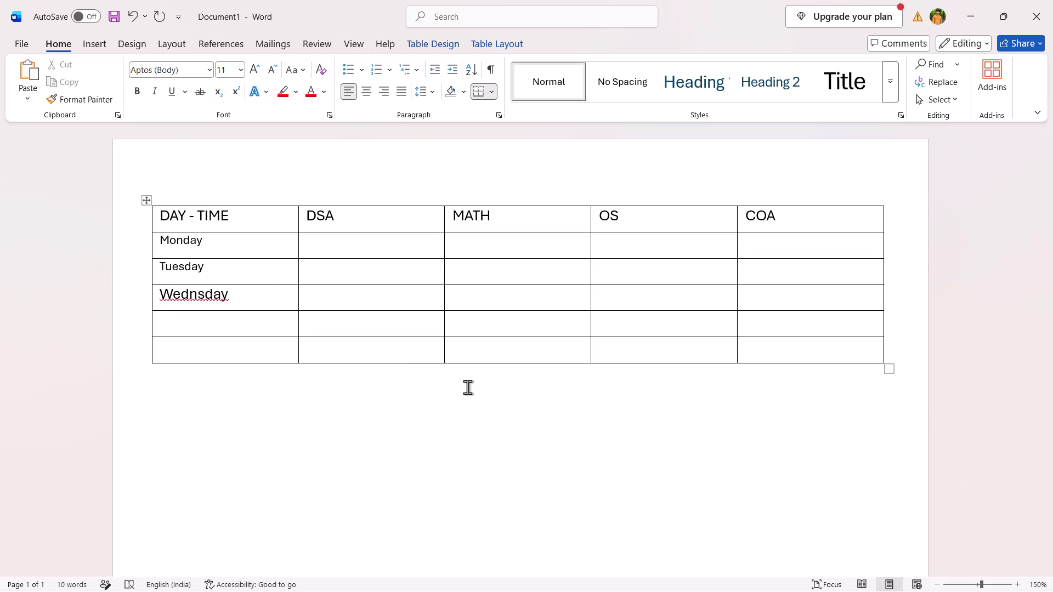
pyautogui.hotkey('shift', 't')
pyautogui.write('hursday')
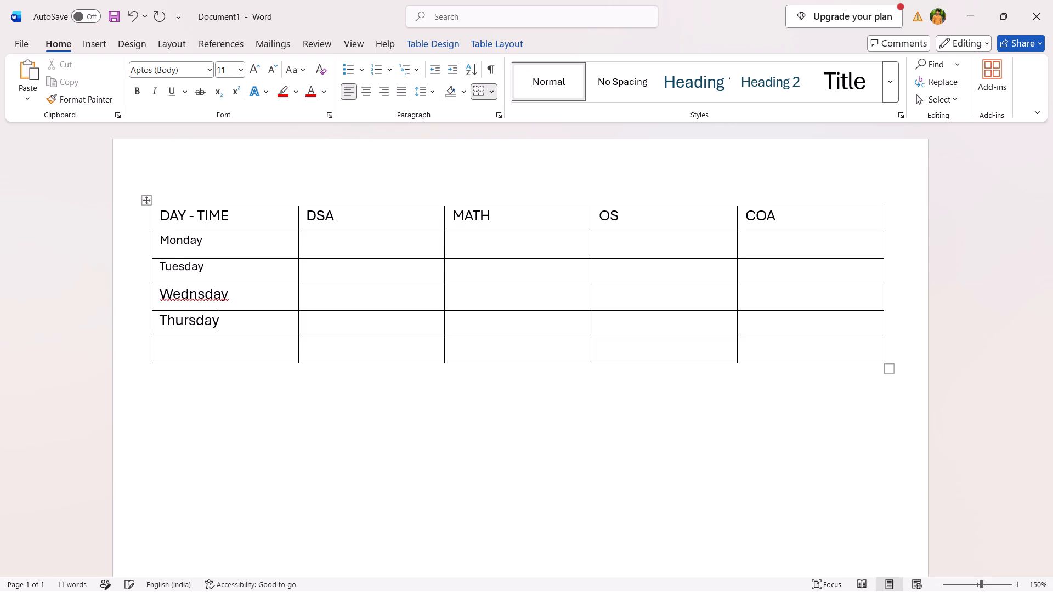
pyautogui.press('Down')
pyautogui.write('Friday')
pyautogui.click(295, 351)
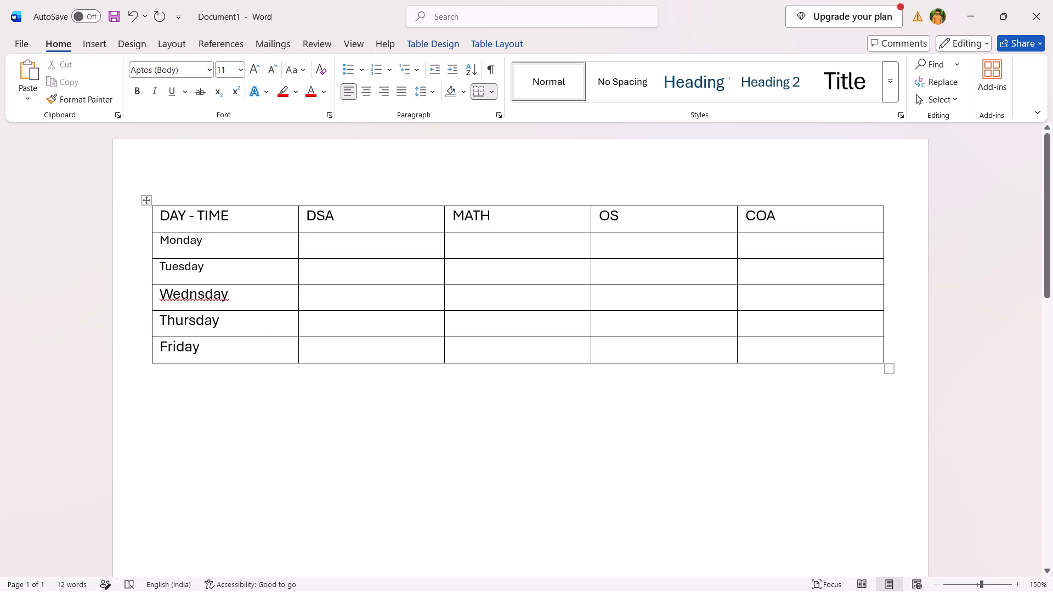
# Set the font size of the first column's last three day names to 9.
pyautogui.moveTo(162, 288); pyautogui.dragTo(250, 355)
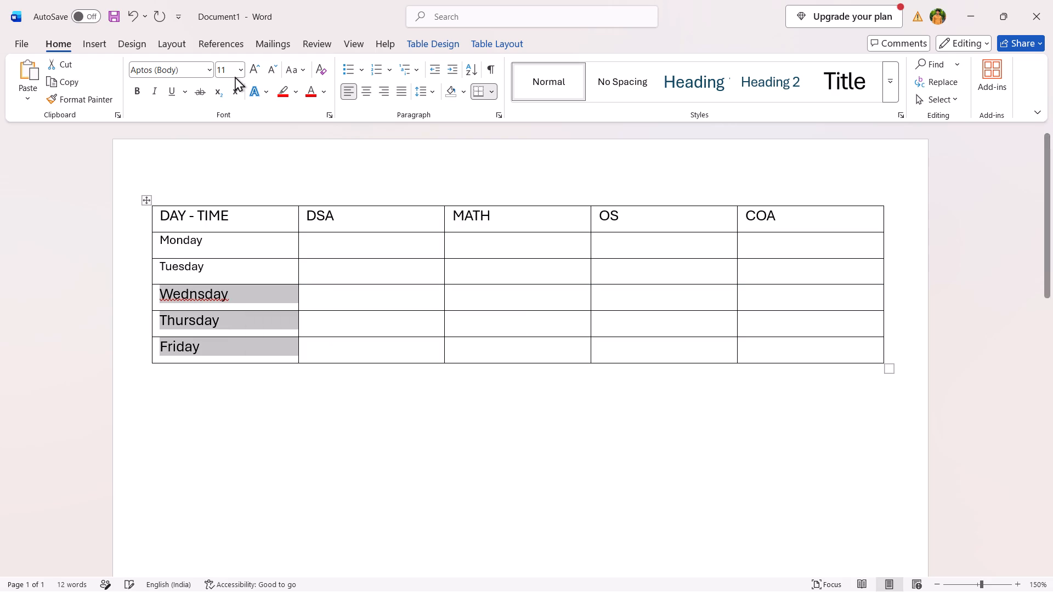
pyautogui.click(235, 76)
pyautogui.click(244, 75)
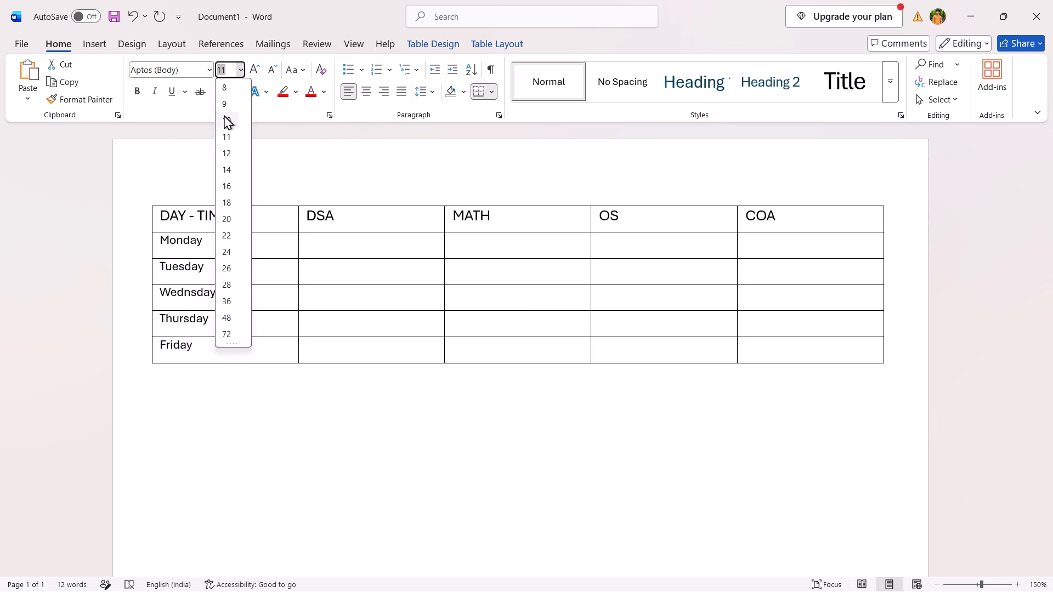
pyautogui.click(223, 105)
pyautogui.click(208, 392)
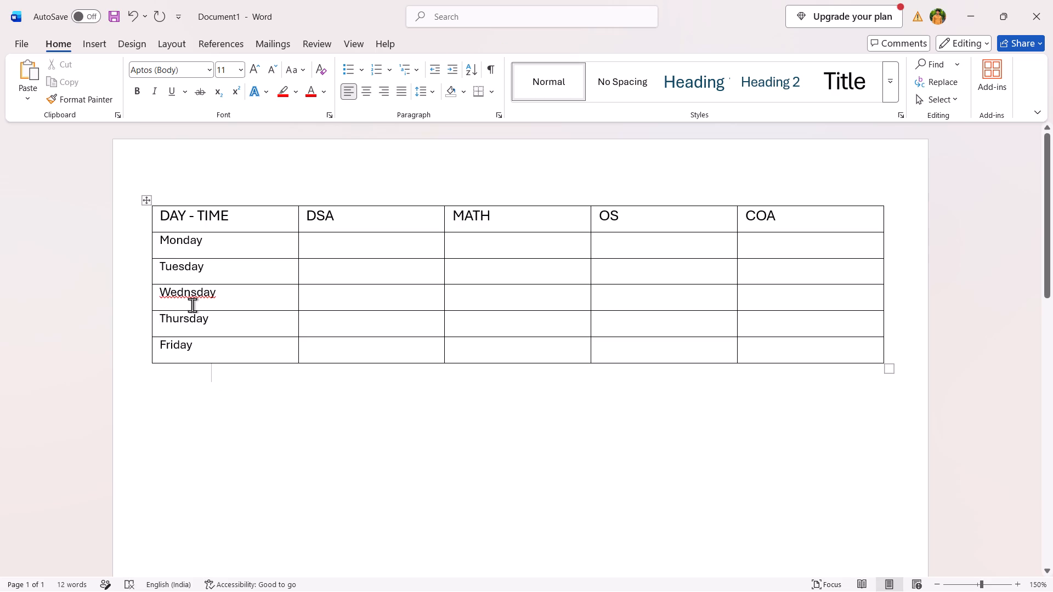
# Correct the misspelled Wednsday to Wednesday using the spelling suggestion.
pyautogui.click(186, 293)
pyautogui.rightClick(196, 282)
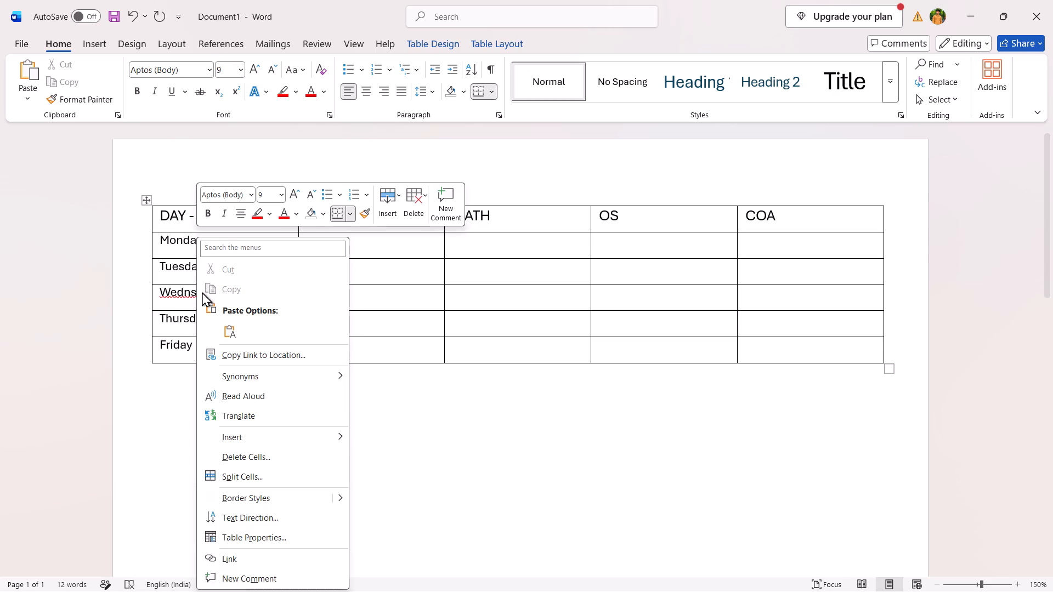
pyautogui.click(188, 293)
pyautogui.rightClick(188, 293)
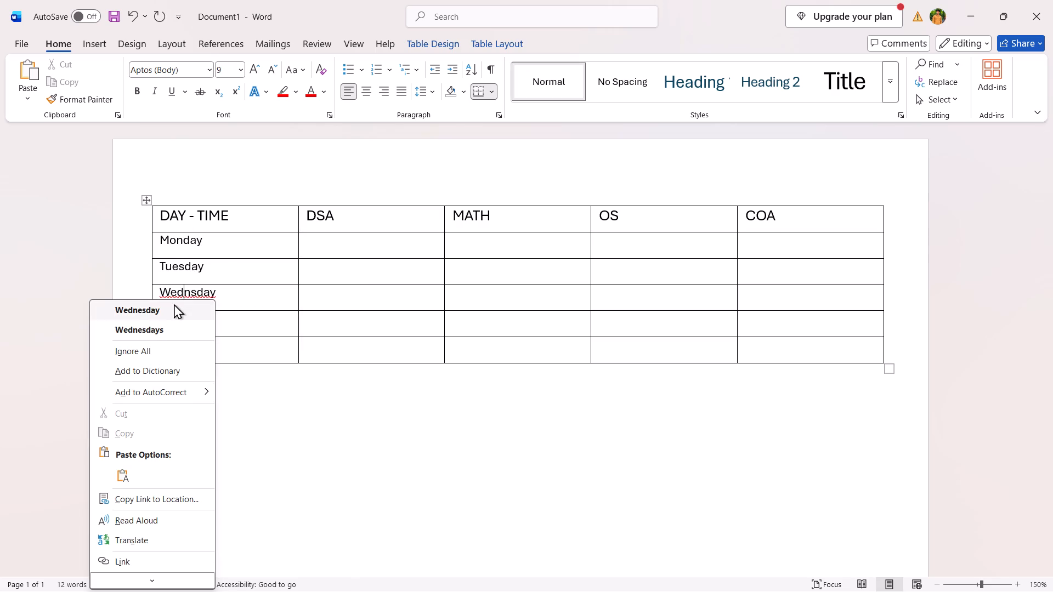
pyautogui.click(174, 304)
pyautogui.click(295, 405)
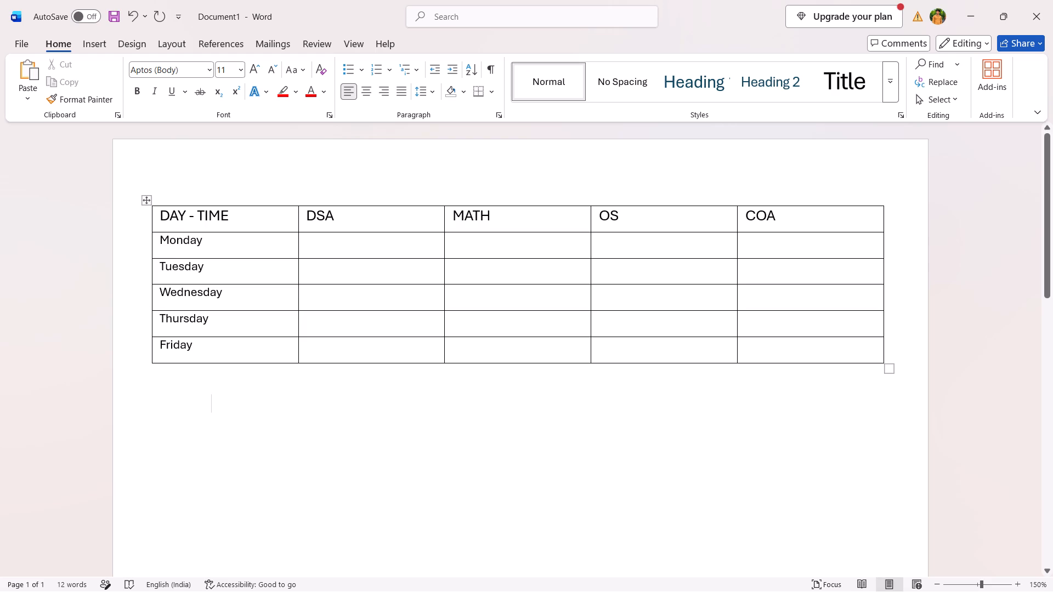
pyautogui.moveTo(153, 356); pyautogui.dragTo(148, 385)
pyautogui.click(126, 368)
# Insert a 7x2 table below the timetable.
pyautogui.click(653, 438)
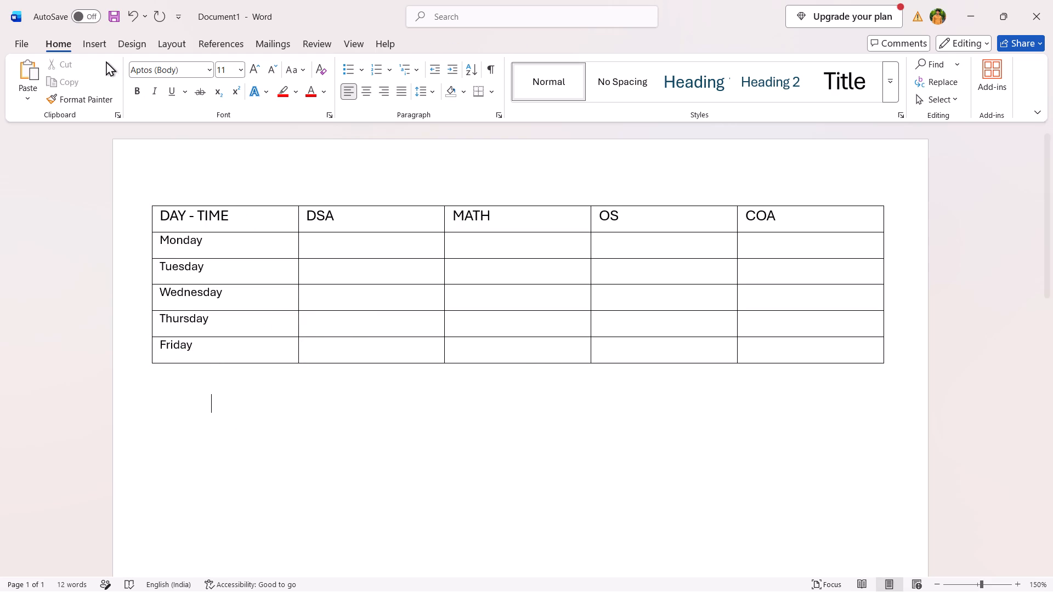
pyautogui.click(99, 38)
pyautogui.click(116, 76)
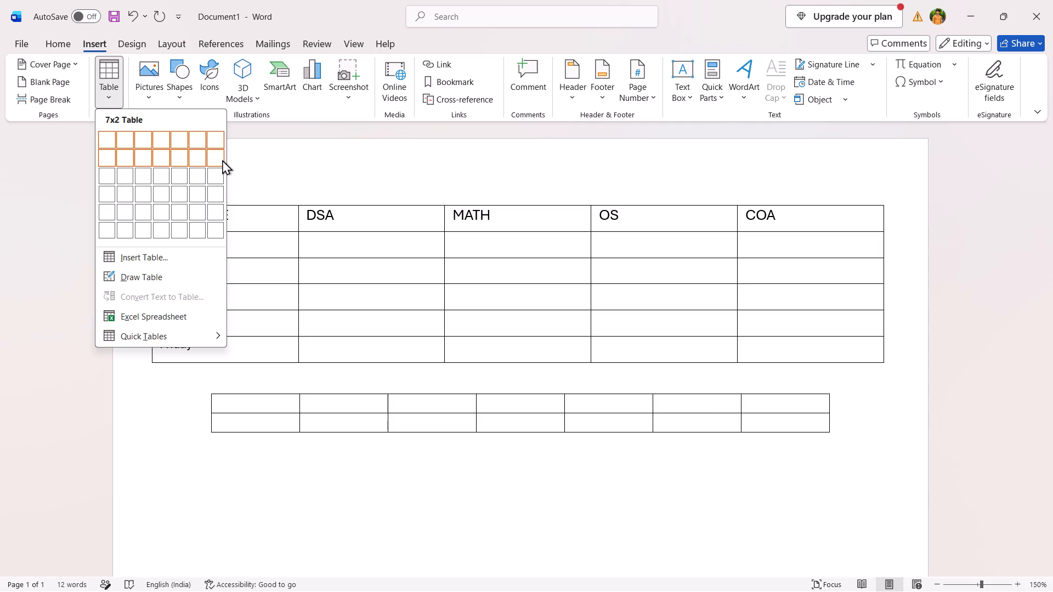
pyautogui.doubleClick(220, 158)
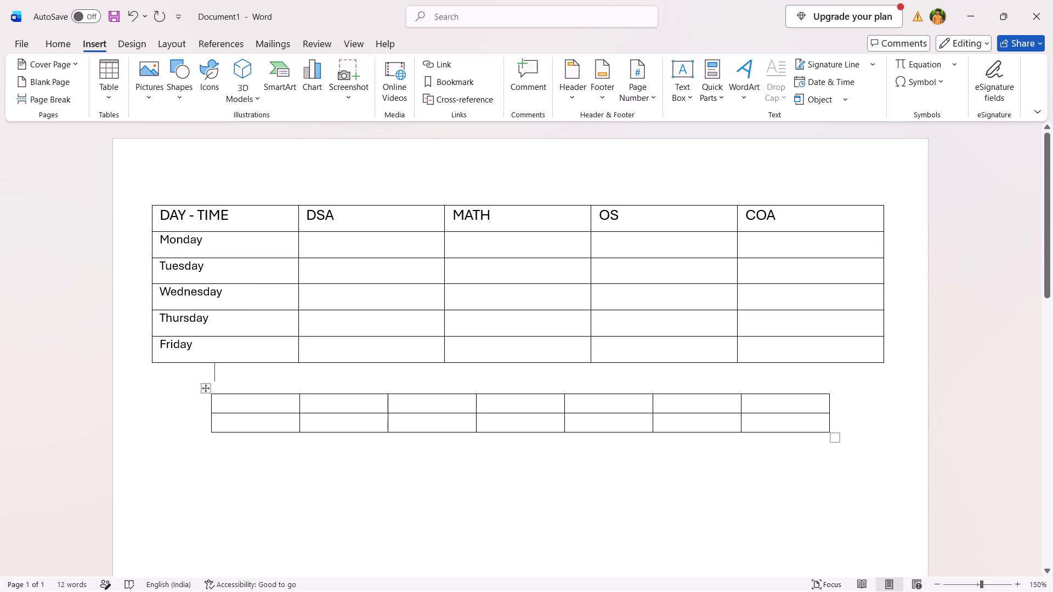
# Move the new 7x2 table over the timetable's day rows and enlarge it to about the timetable's full width.
pyautogui.moveTo(207, 384); pyautogui.dragTo(146, 352)
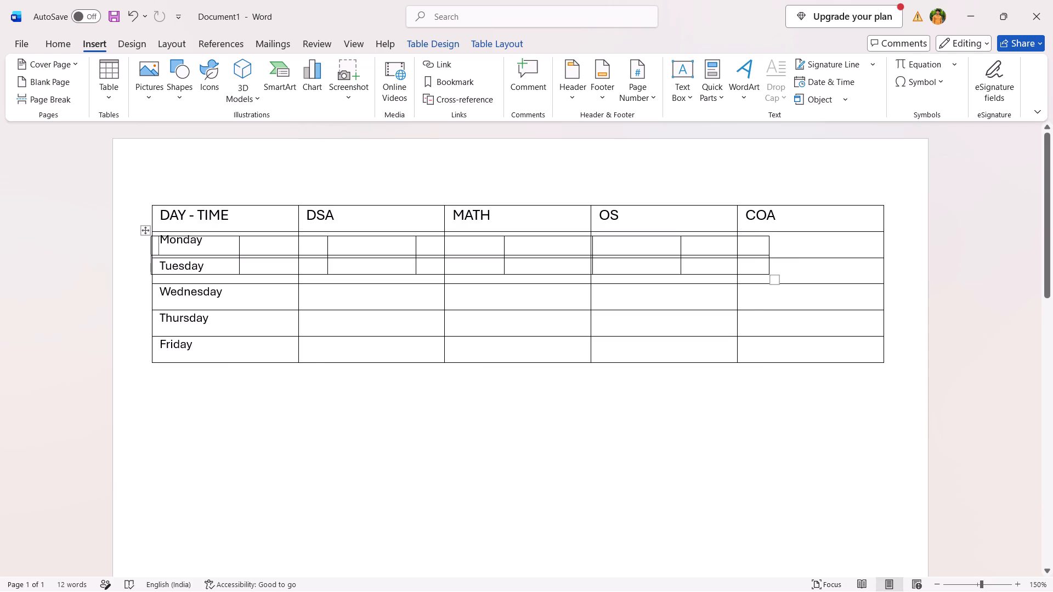
pyautogui.moveTo(774, 283); pyautogui.dragTo(860, 372)
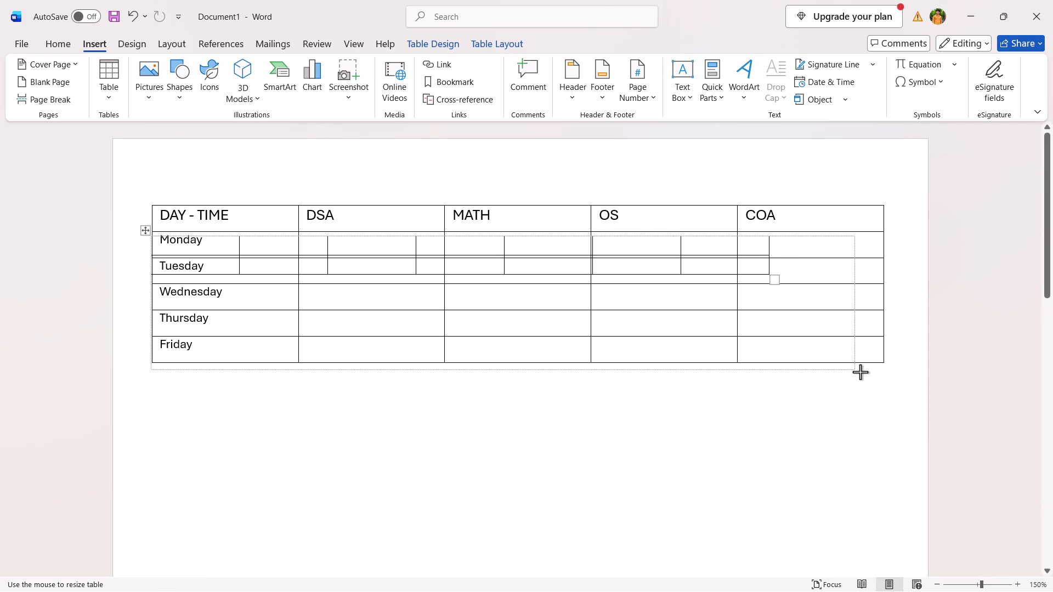
pyautogui.moveTo(860, 372); pyautogui.dragTo(882, 382)
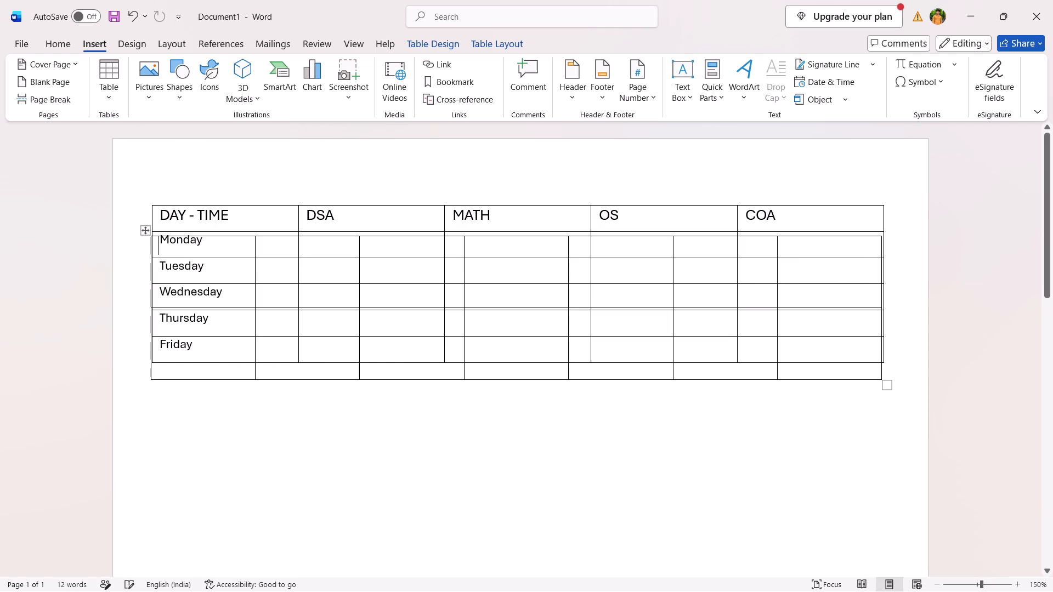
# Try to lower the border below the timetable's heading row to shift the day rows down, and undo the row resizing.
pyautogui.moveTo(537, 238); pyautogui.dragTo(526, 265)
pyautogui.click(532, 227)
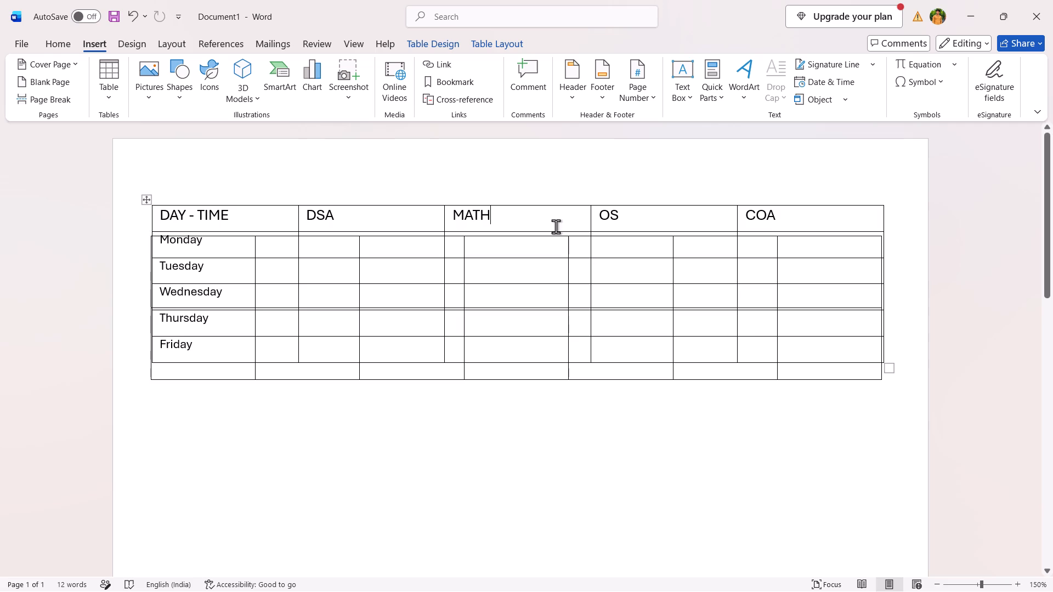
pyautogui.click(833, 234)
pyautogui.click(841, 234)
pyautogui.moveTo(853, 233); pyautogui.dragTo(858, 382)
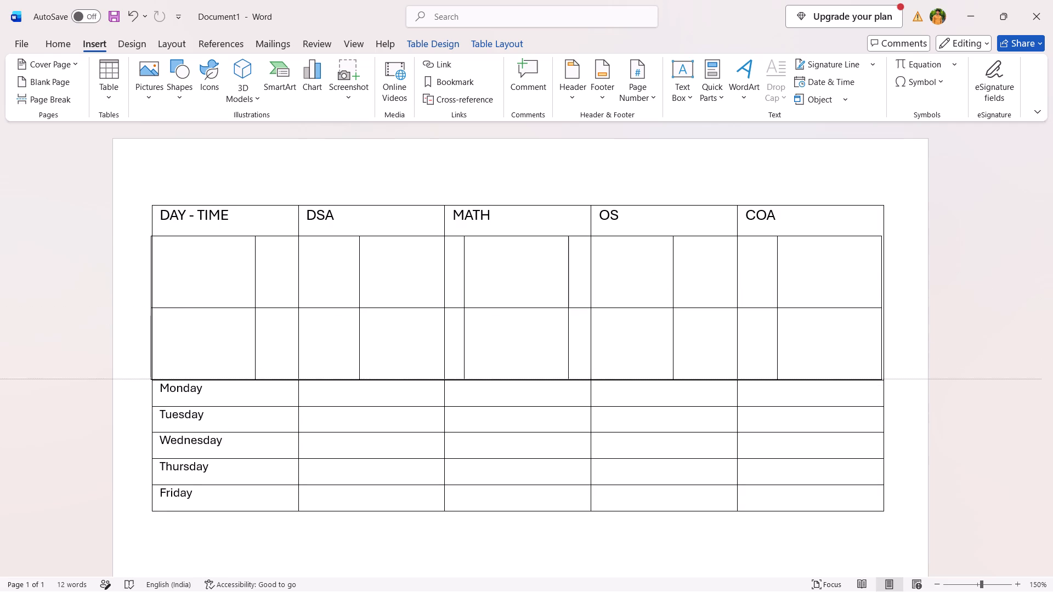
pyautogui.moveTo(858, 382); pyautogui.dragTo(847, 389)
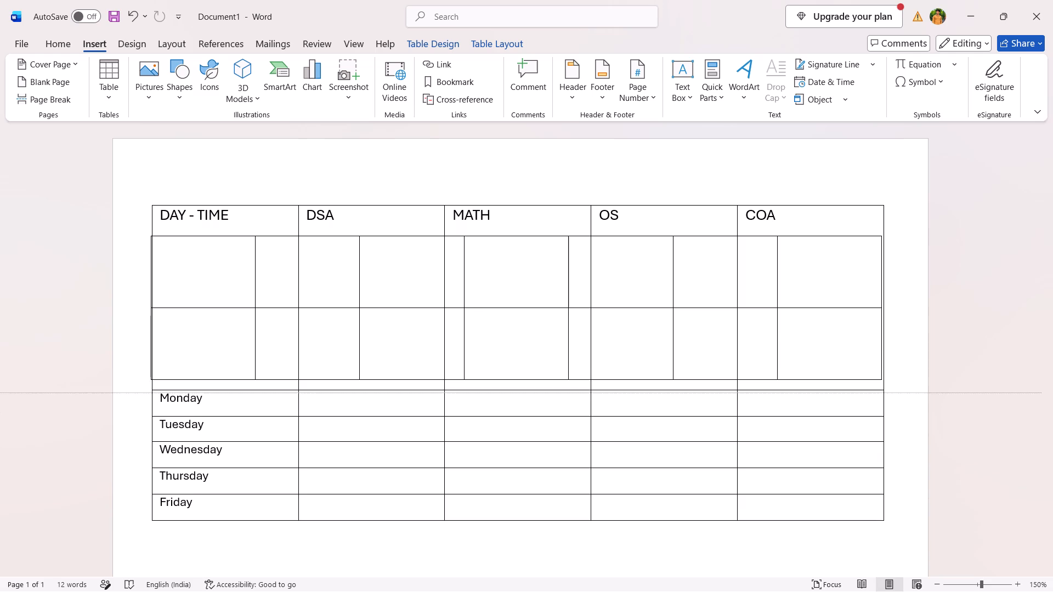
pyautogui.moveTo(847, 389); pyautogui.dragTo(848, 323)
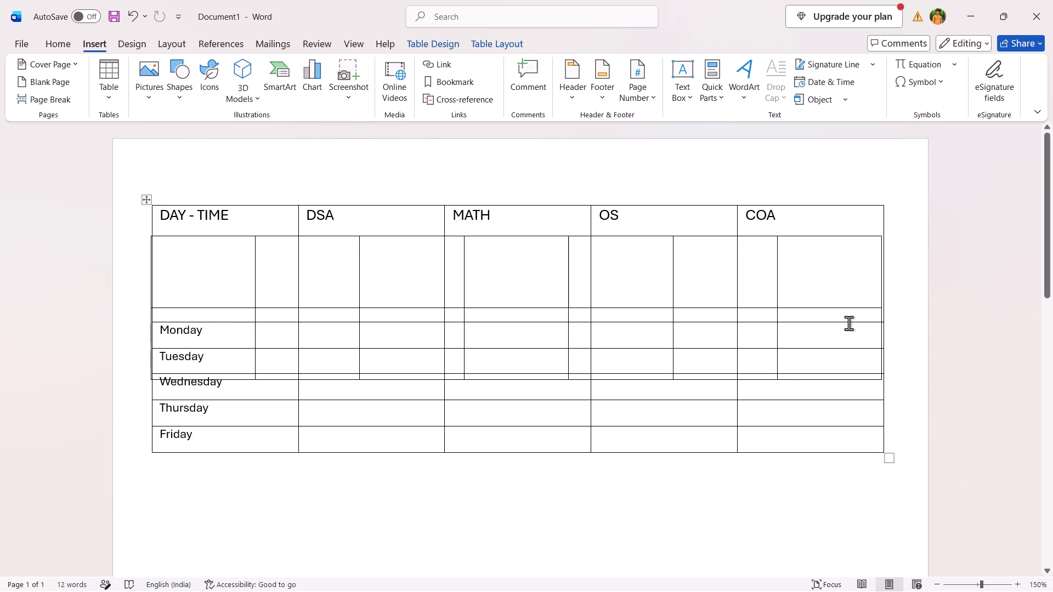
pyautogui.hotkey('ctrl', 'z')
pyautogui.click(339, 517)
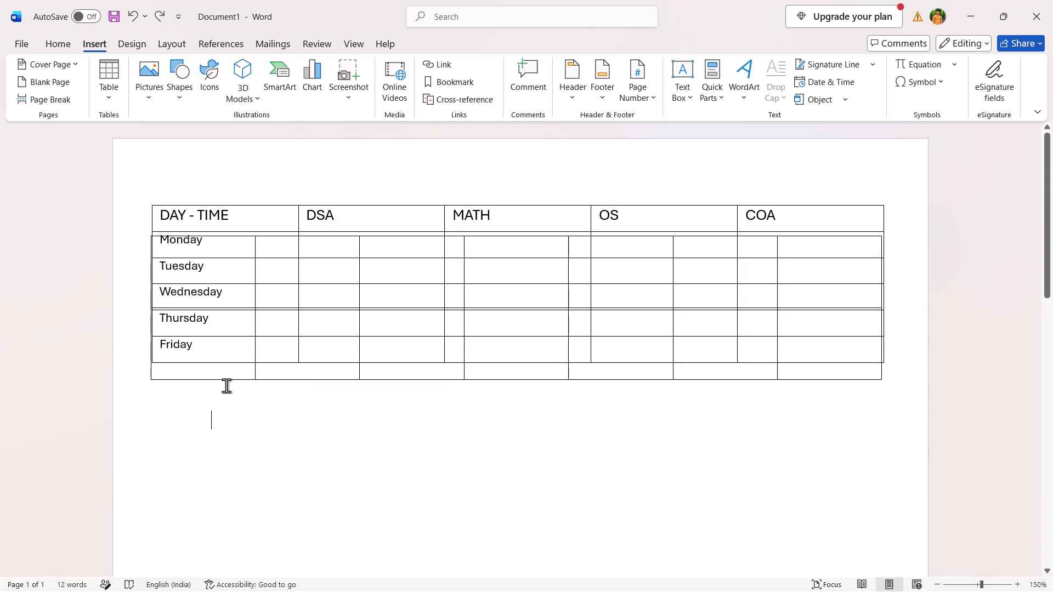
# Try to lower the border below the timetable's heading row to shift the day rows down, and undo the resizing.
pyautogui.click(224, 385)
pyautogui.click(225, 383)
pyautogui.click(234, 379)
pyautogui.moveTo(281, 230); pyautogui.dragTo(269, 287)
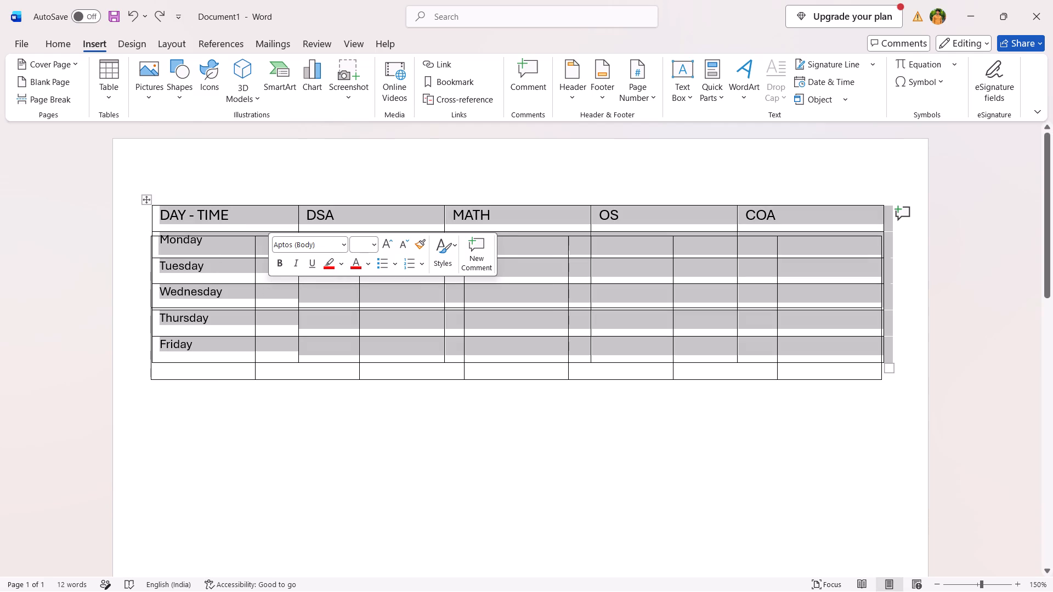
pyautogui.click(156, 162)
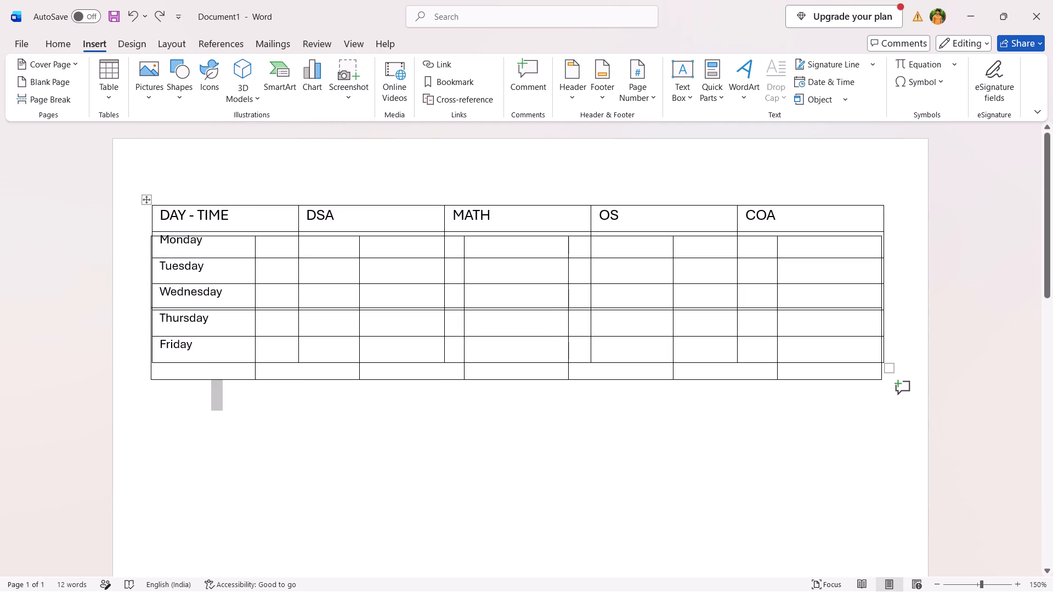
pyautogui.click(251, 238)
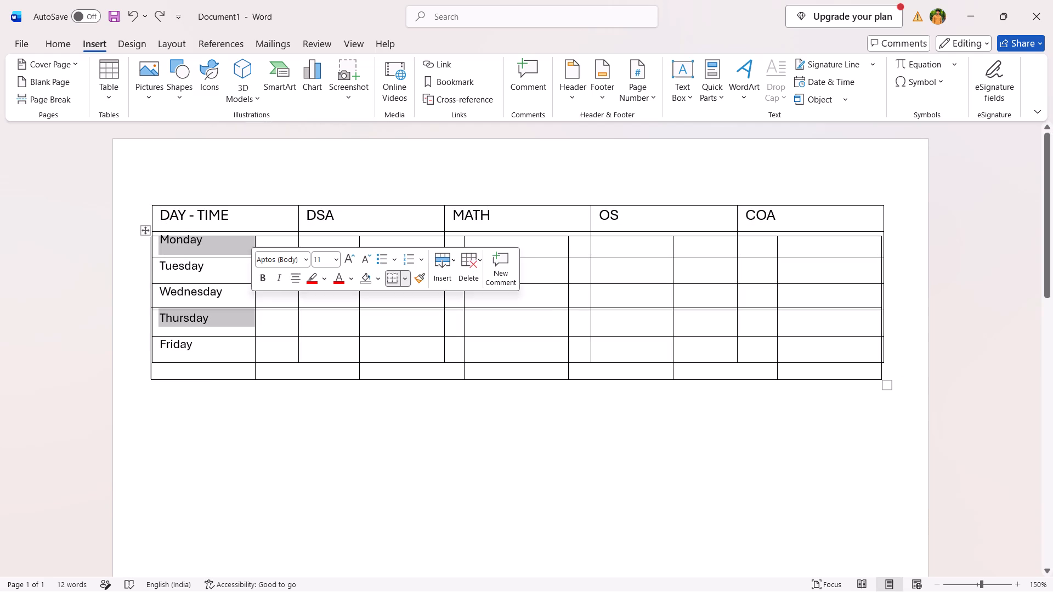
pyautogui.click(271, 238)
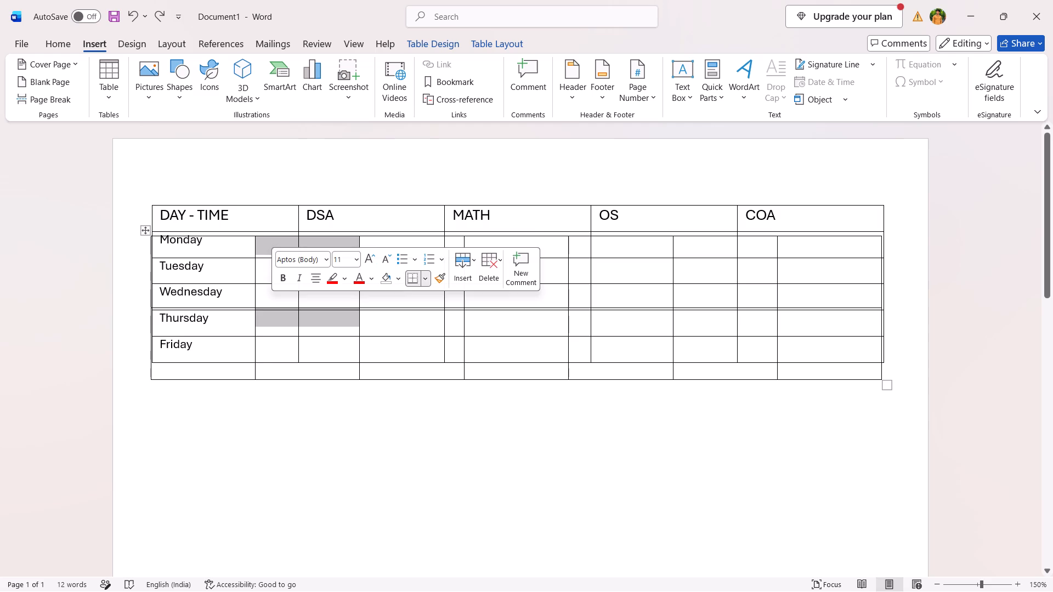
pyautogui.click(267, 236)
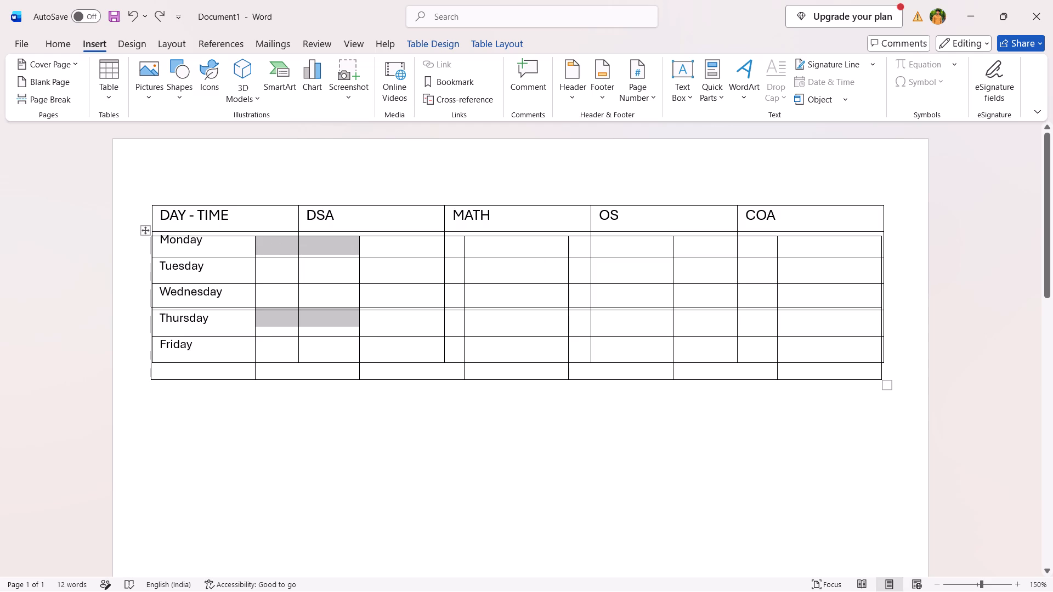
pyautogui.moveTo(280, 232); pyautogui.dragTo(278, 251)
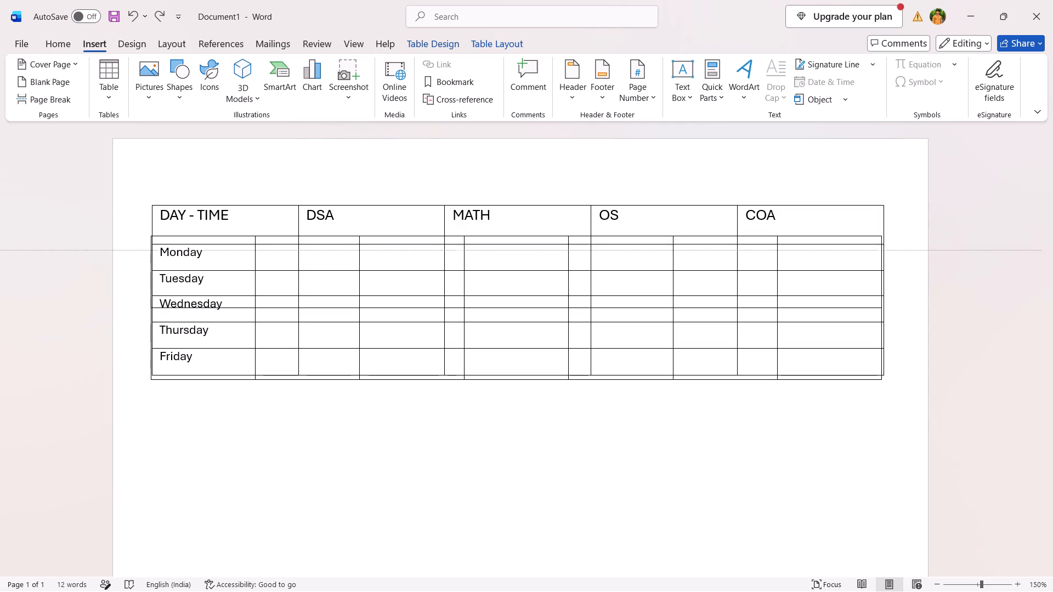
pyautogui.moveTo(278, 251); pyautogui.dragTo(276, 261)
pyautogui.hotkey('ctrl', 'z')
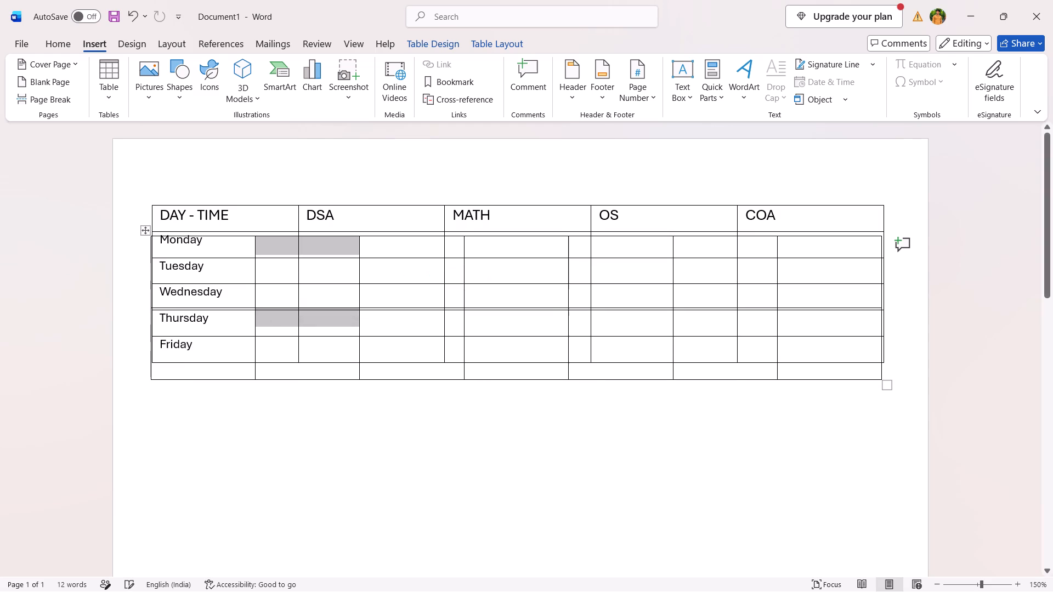
# Lower the border below the timetable's heading row slightly, shifting the Monday to Friday rows down within the overlapping table.
pyautogui.click(281, 232)
pyautogui.moveTo(287, 232); pyautogui.dragTo(285, 247)
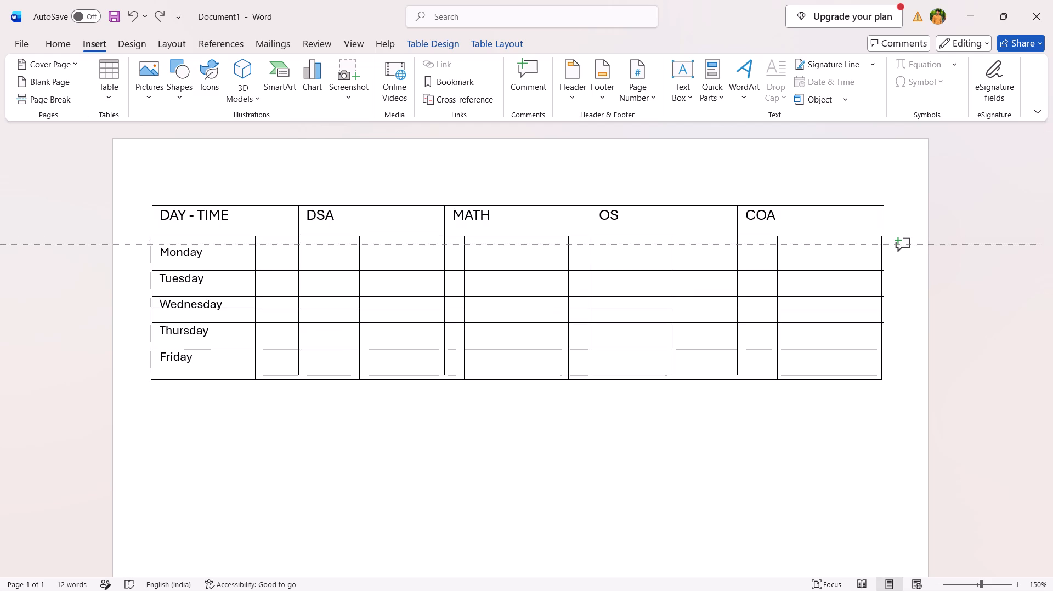
pyautogui.moveTo(285, 247); pyautogui.dragTo(341, 246)
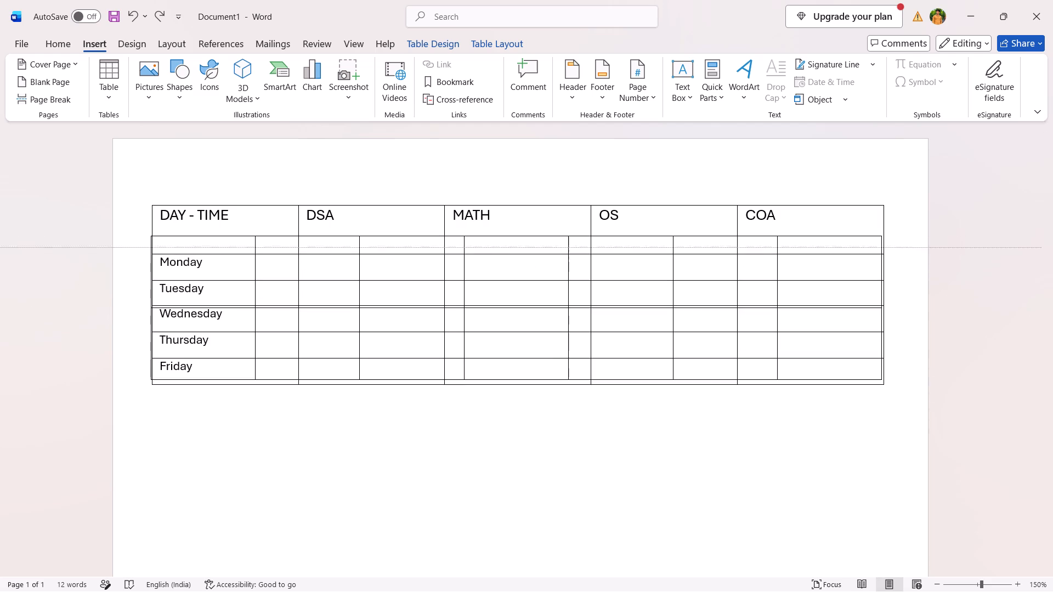
pyautogui.moveTo(341, 246); pyautogui.dragTo(328, 240)
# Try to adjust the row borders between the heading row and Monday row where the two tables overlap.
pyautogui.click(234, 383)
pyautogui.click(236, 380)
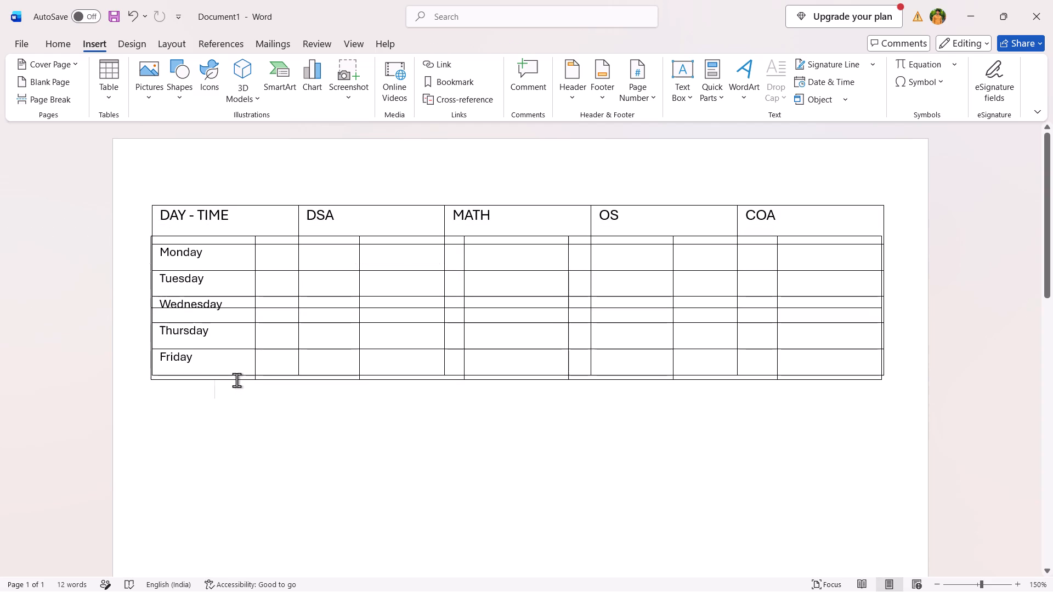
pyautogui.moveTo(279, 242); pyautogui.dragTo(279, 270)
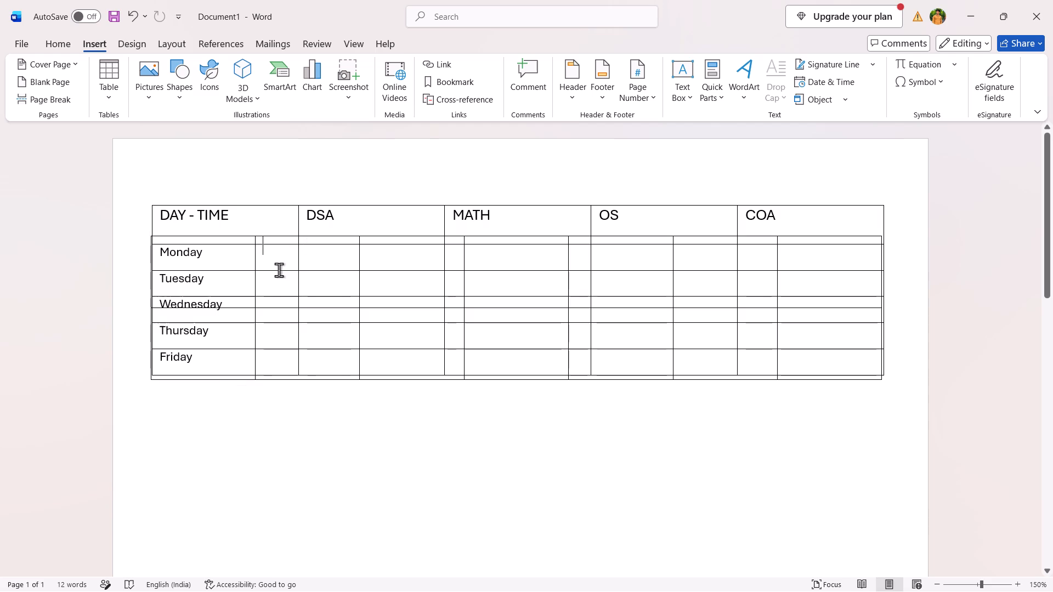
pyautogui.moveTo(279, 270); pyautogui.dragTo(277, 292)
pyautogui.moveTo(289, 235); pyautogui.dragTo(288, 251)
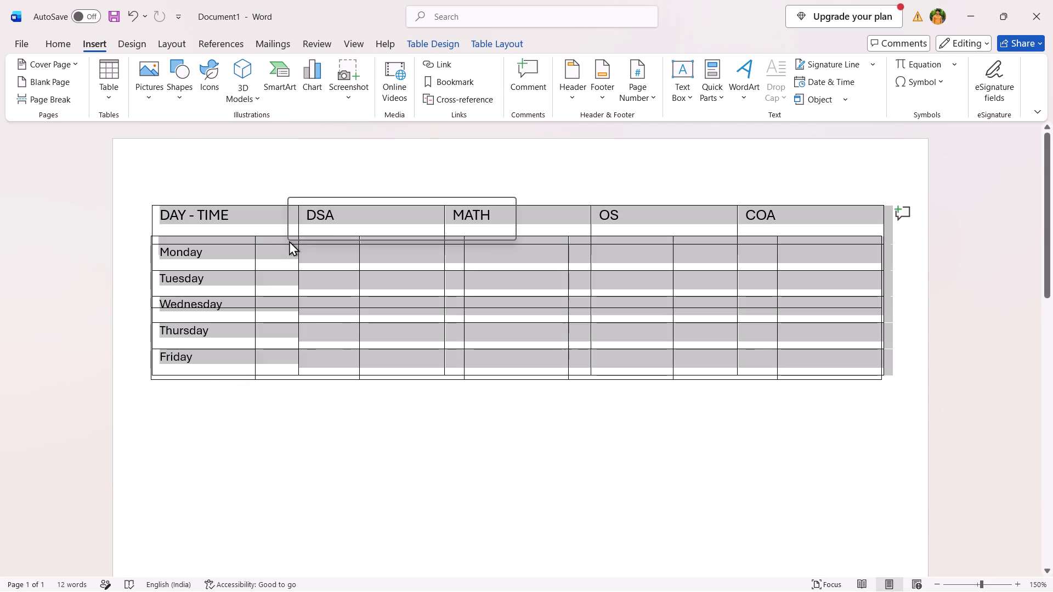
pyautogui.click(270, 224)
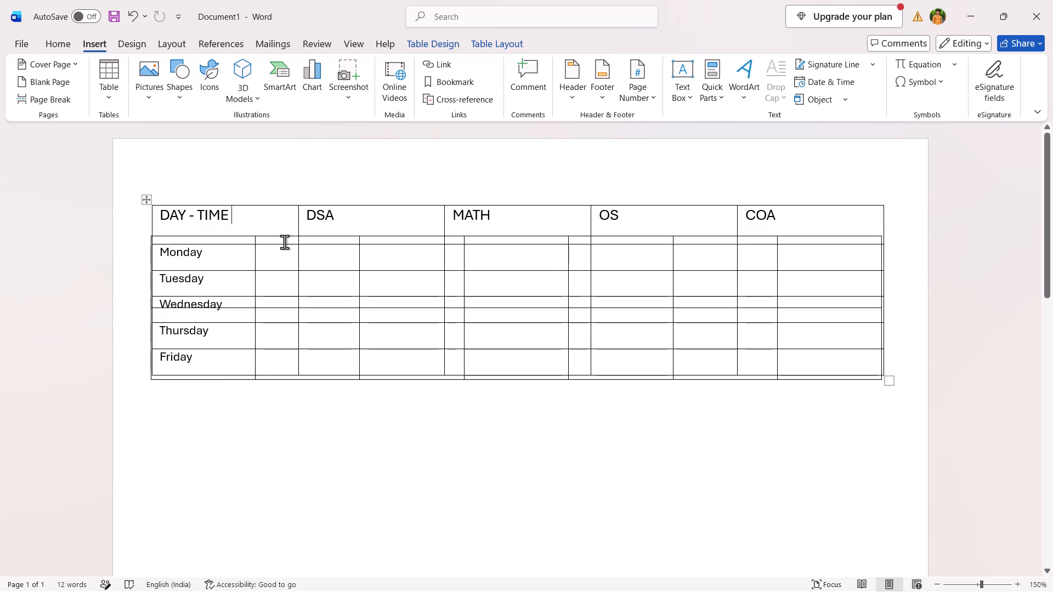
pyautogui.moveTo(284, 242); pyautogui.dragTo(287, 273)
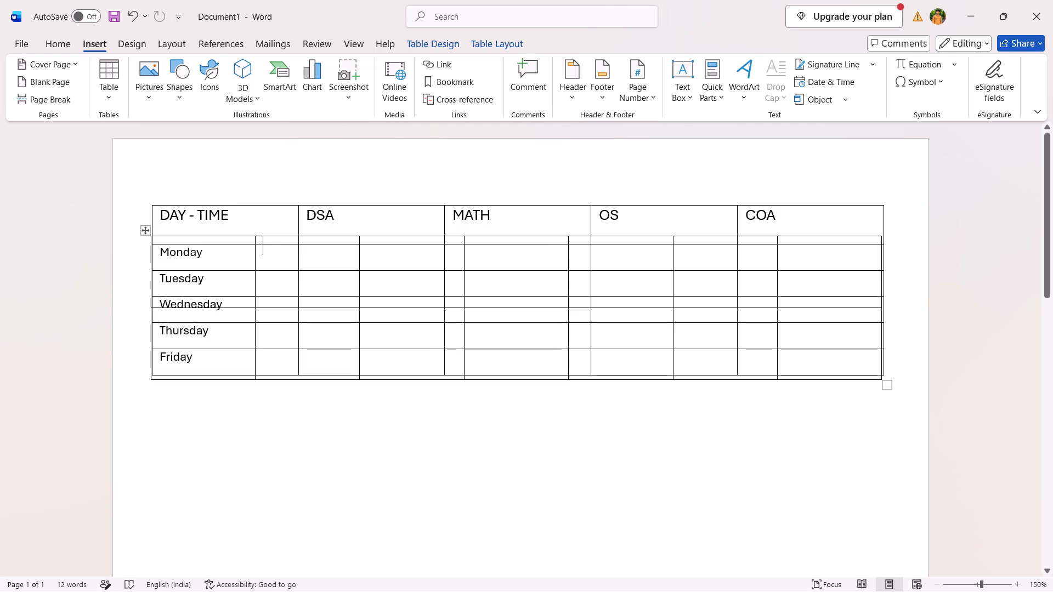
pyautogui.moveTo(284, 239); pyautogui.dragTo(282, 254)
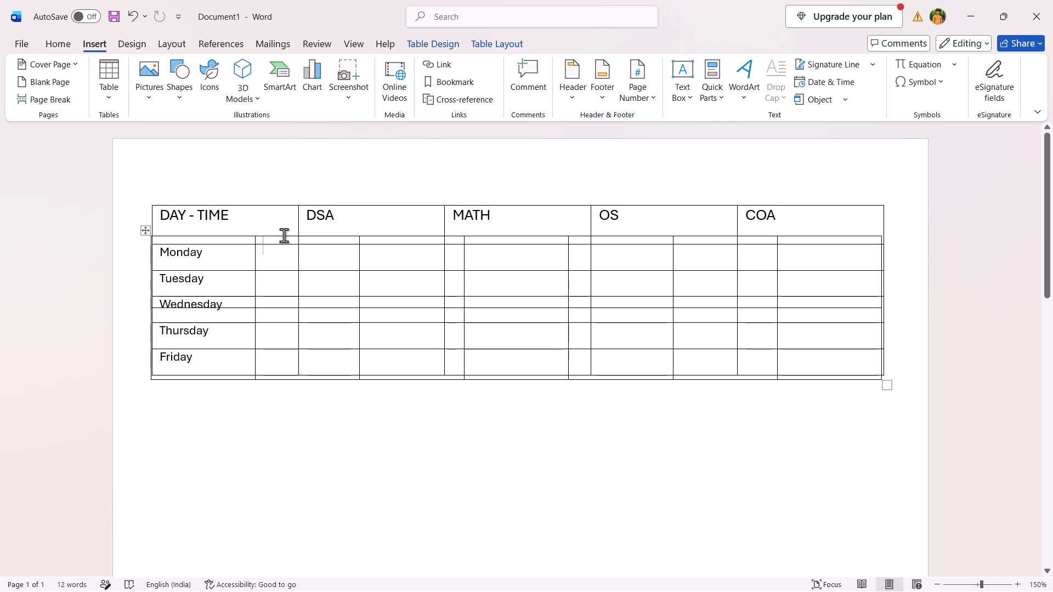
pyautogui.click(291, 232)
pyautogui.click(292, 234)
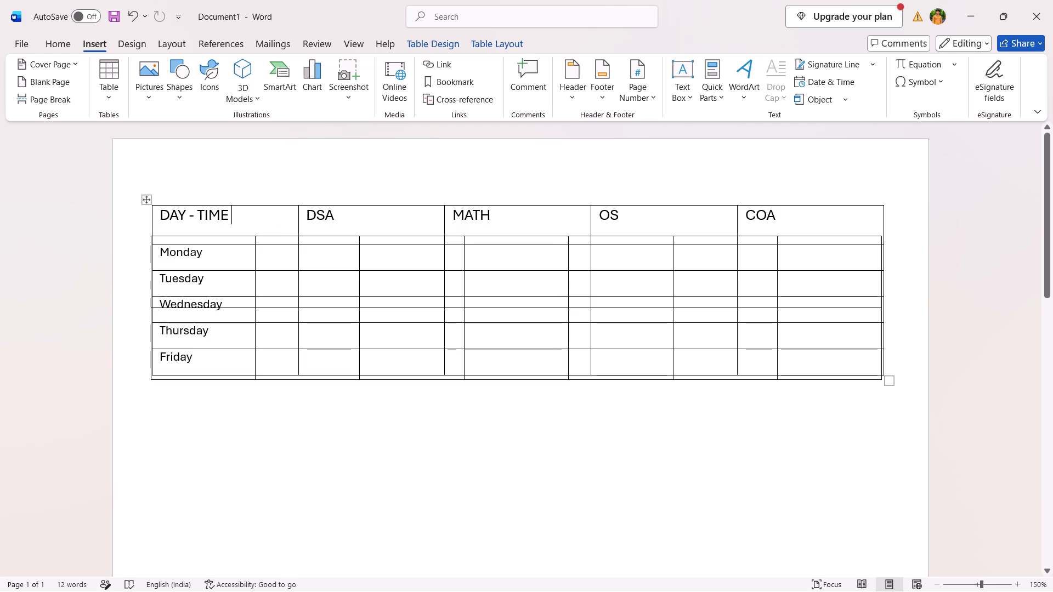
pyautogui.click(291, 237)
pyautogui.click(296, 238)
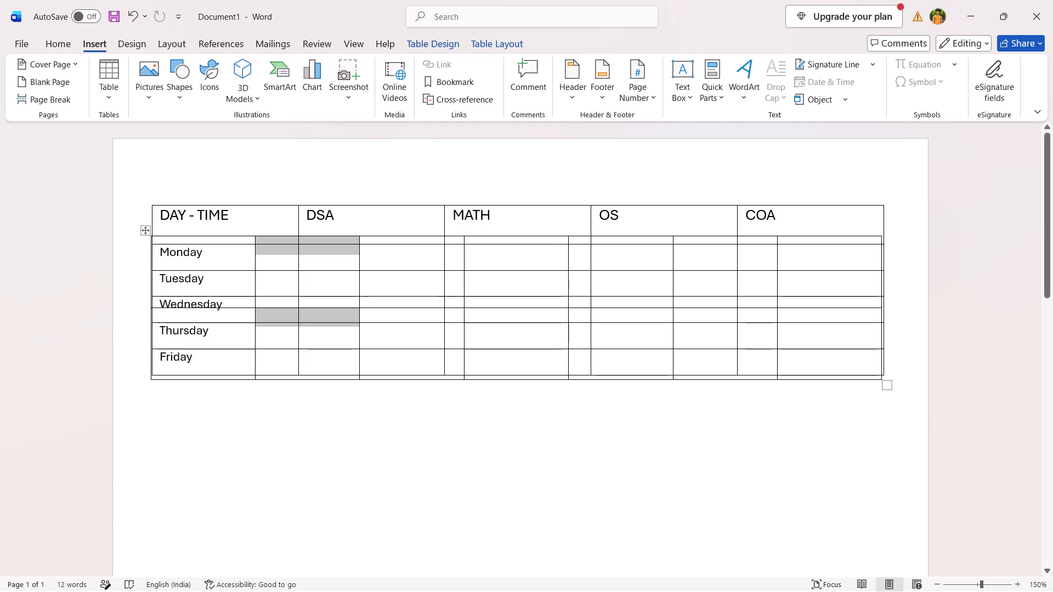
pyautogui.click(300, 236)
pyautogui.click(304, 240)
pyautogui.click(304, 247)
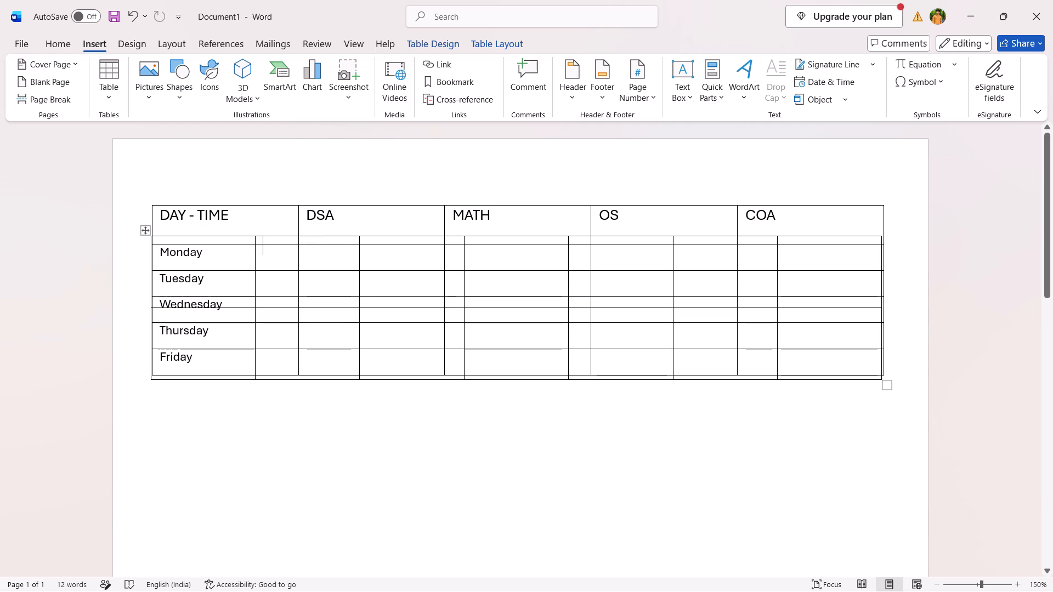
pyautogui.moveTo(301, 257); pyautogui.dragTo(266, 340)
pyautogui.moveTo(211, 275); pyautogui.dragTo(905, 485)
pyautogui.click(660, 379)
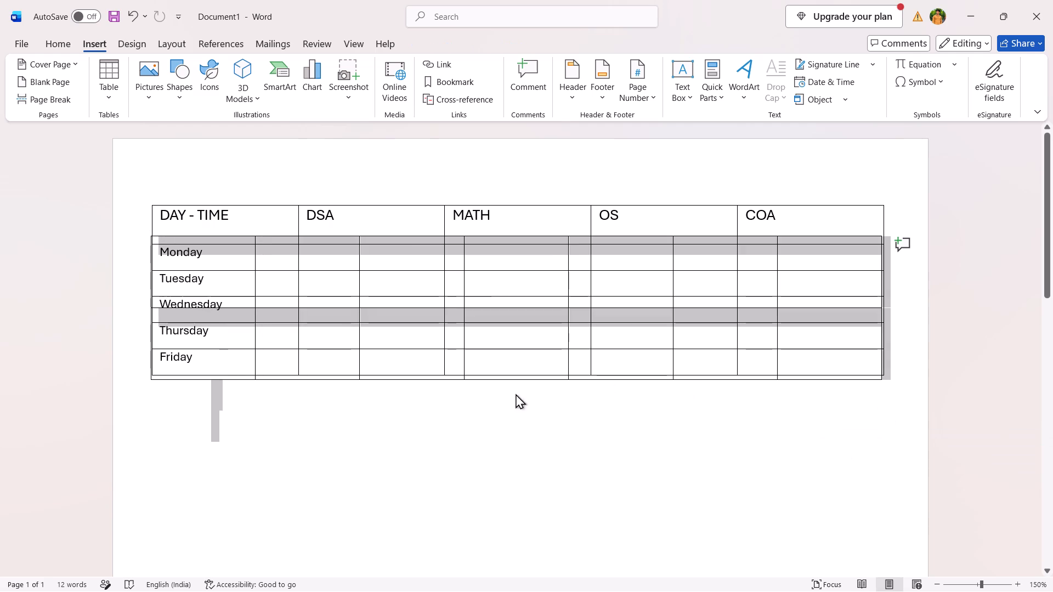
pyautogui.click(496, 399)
# Close the timetable document.
pyautogui.click(1029, 19)
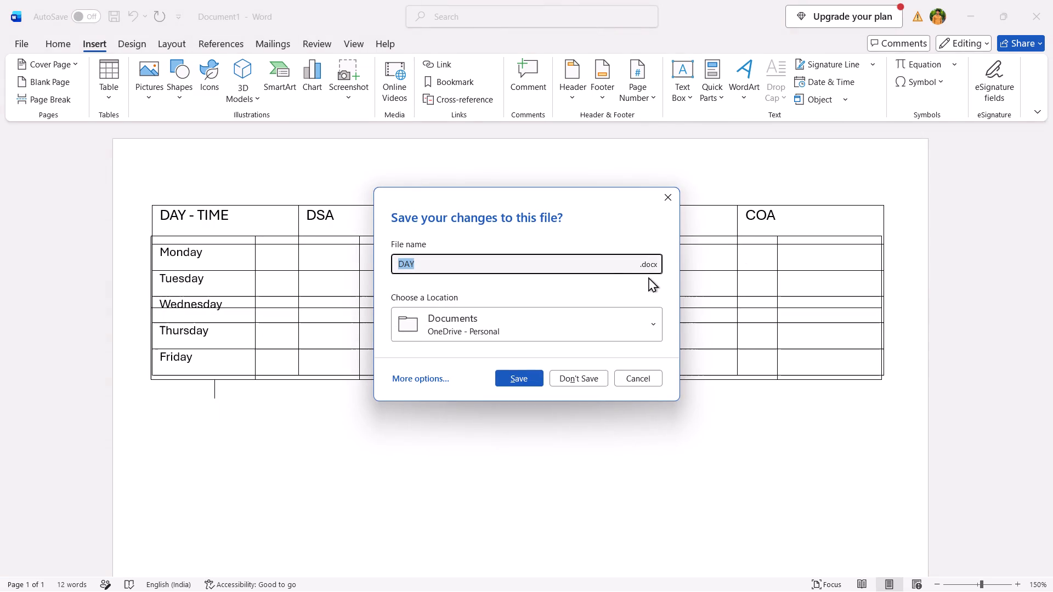
pyautogui.click(671, 191)
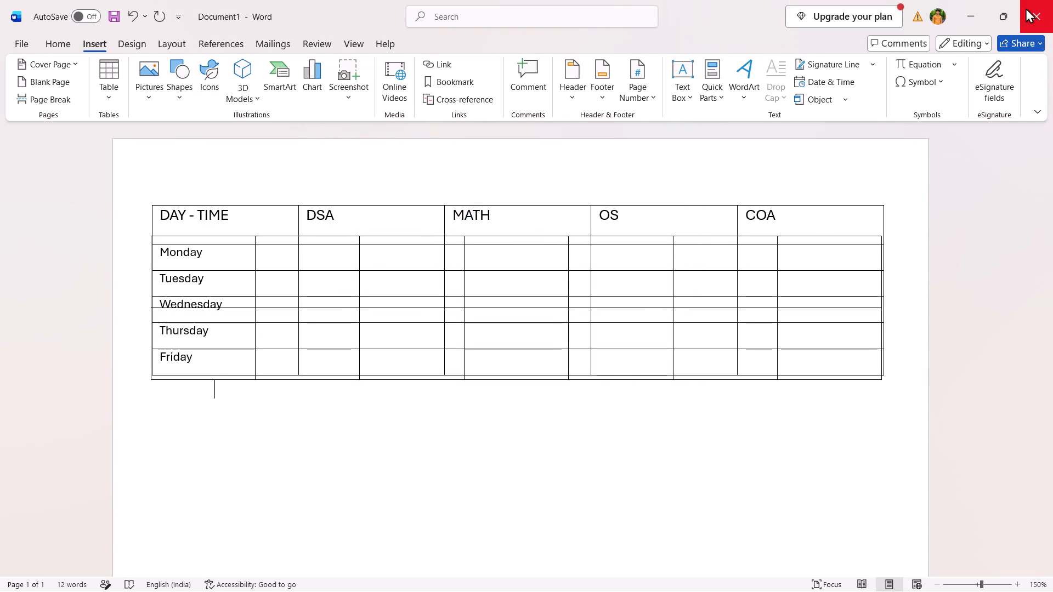
pyautogui.click(1026, 8)
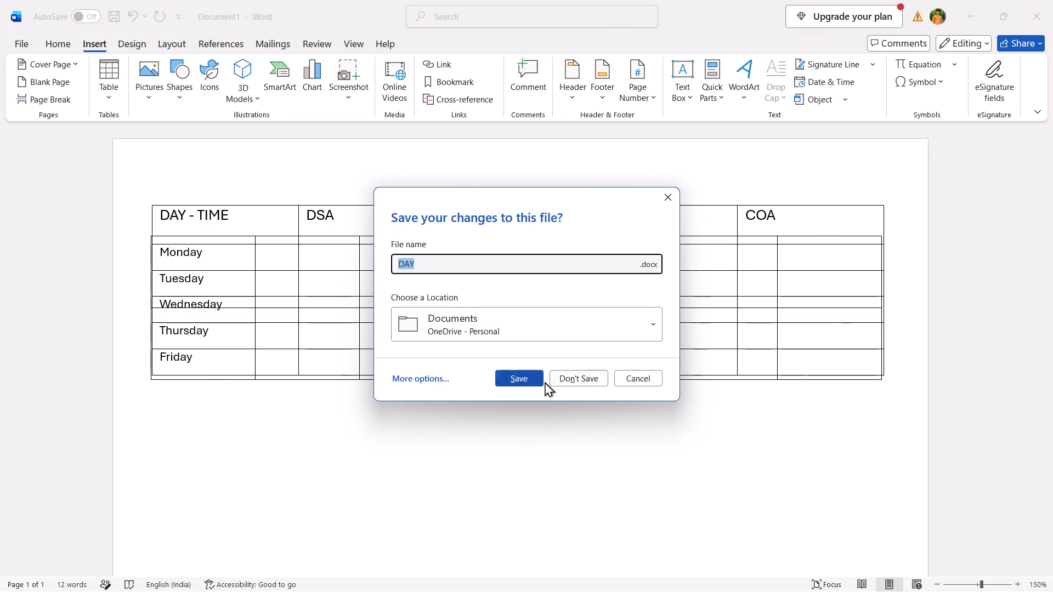